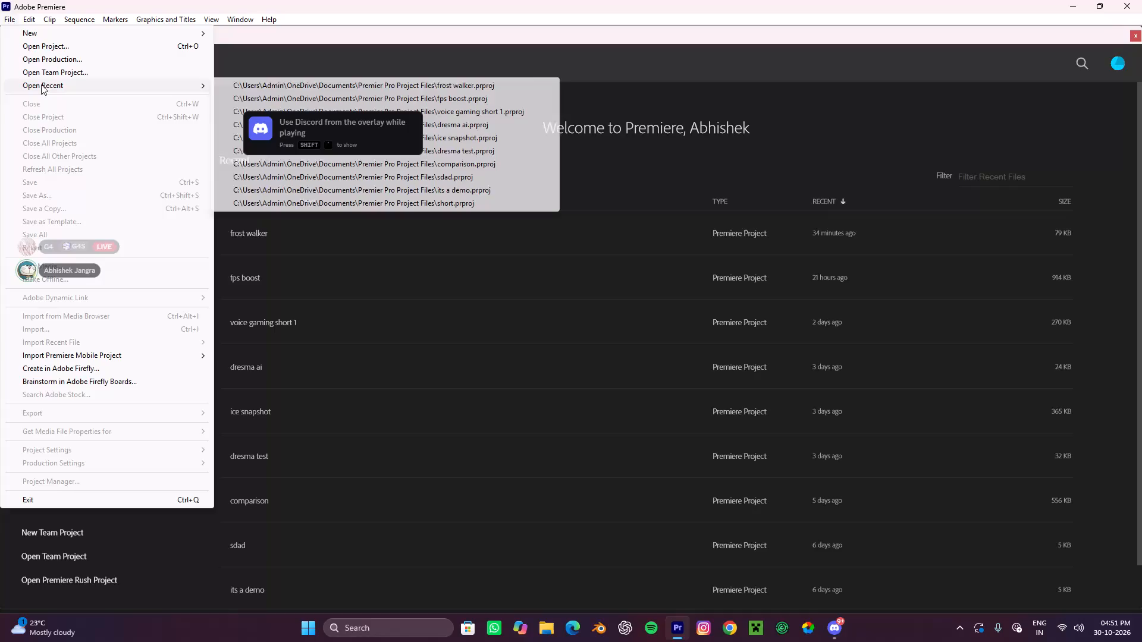
Open the recent project frost walker.prproj.
{"action": "left_click", "coordinate": [41, 84]}
{"action": "left_click", "coordinate": [407, 87]}
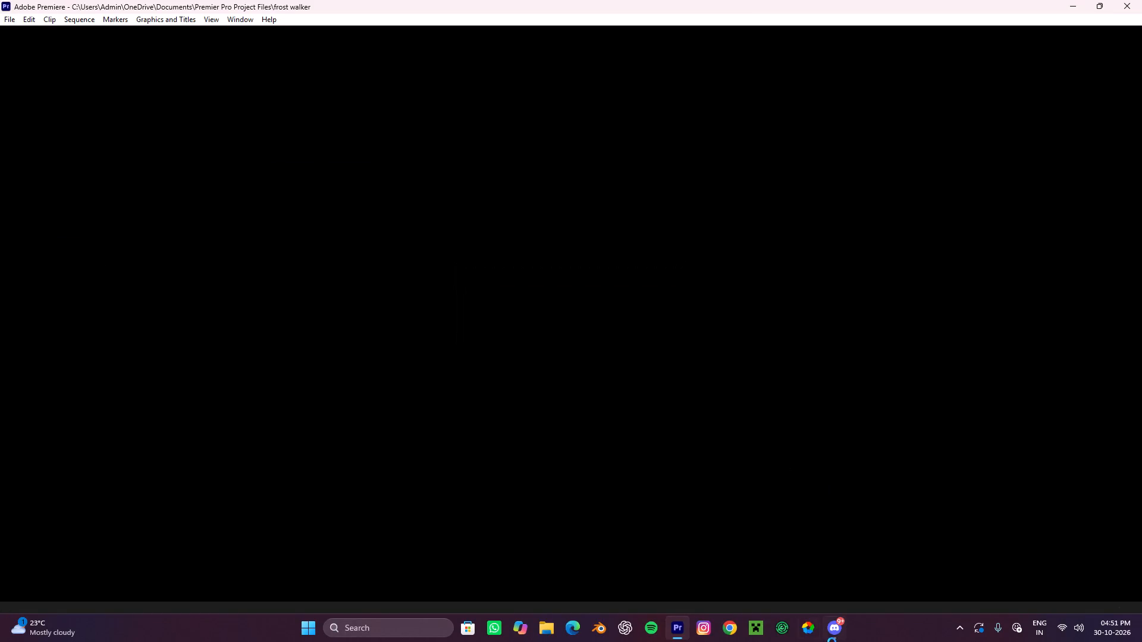
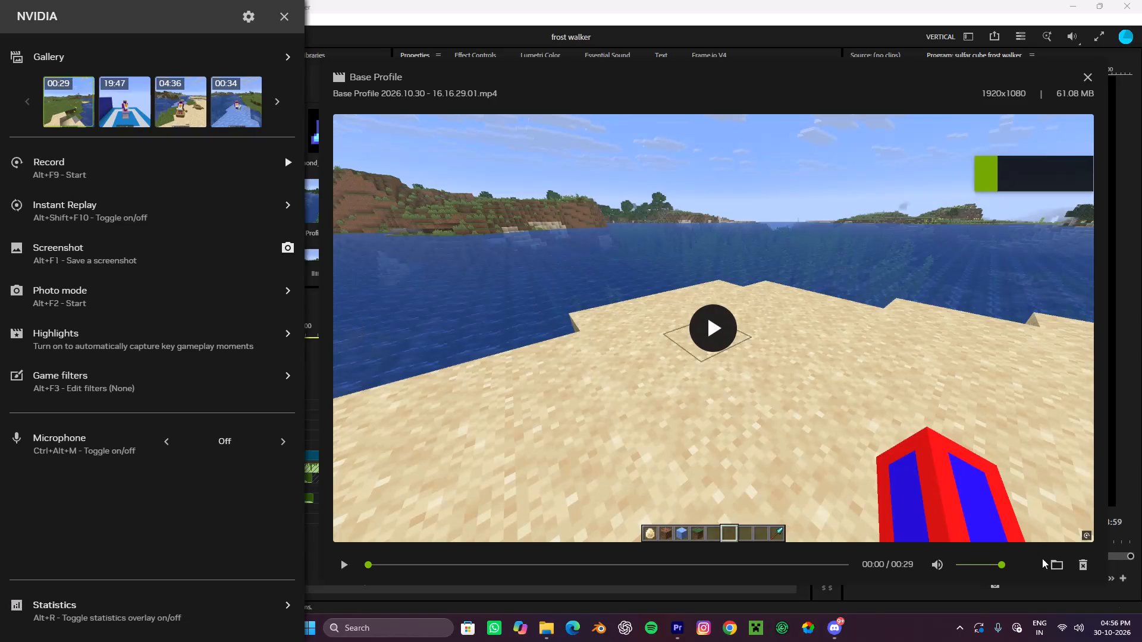
Open the folder containing the Base Profile 2026.10.30 - 16.16.29.01 recording and select that file.
{"action": "left_click", "coordinate": [1050, 561]}
{"action": "scroll", "coordinate": [241, 248], "scroll_direction": "up", "scroll_amount": 2}
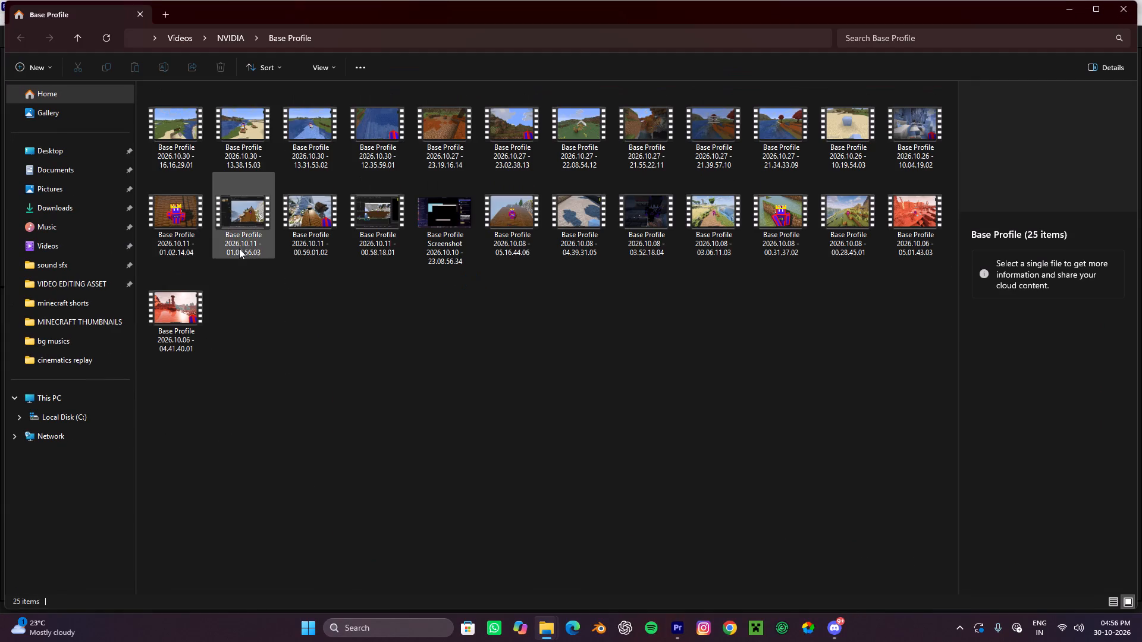
{"action": "scroll", "coordinate": [239, 248], "scroll_direction": "up", "scroll_amount": 3}
{"action": "left_click", "coordinate": [164, 128]}
{"action": "double_click", "coordinate": [114, 40]}
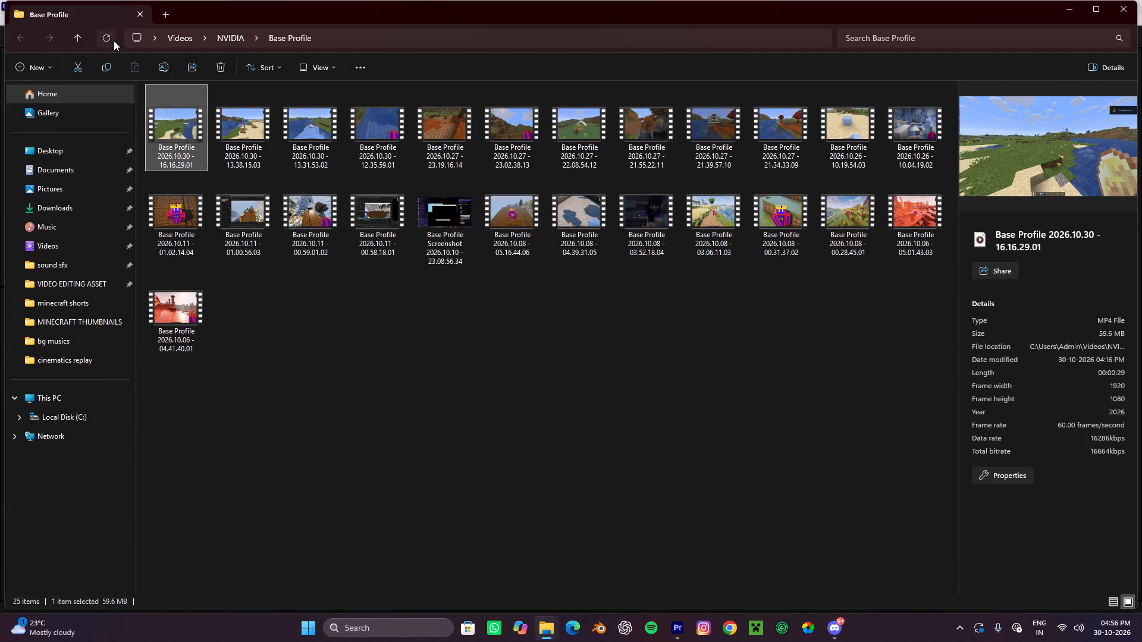
Bring the Base Profile 2026.10.30 - 16.16.29.01 recording into the Premiere timeline on V1, directly after the last existing clip.
{"action": "left_click", "coordinate": [194, 131]}
{"action": "left_click_drag", "start_coordinate": [180, 117], "coordinate": [675, 624]}
{"action": "left_click_drag", "start_coordinate": [675, 624], "coordinate": [371, 456]}
{"action": "left_click_drag", "start_coordinate": [404, 453], "coordinate": [385, 455]}
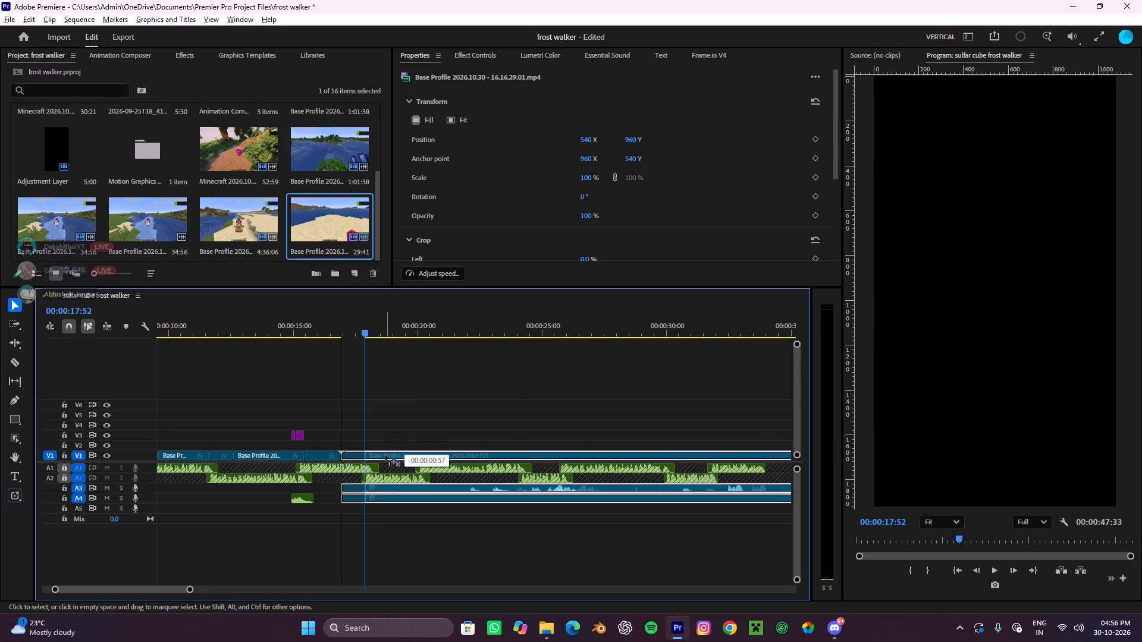
{"action": "left_click_drag", "start_coordinate": [385, 455], "coordinate": [384, 458]}
Find where the ice-blue cube stands on the grass in the new recording and split the clip at 00:00:39:39.
{"action": "scroll", "coordinate": [385, 424], "scroll_direction": "down", "scroll_amount": 11, "text": "alt"}
{"action": "left_click_drag", "start_coordinate": [300, 323], "coordinate": [446, 369]}
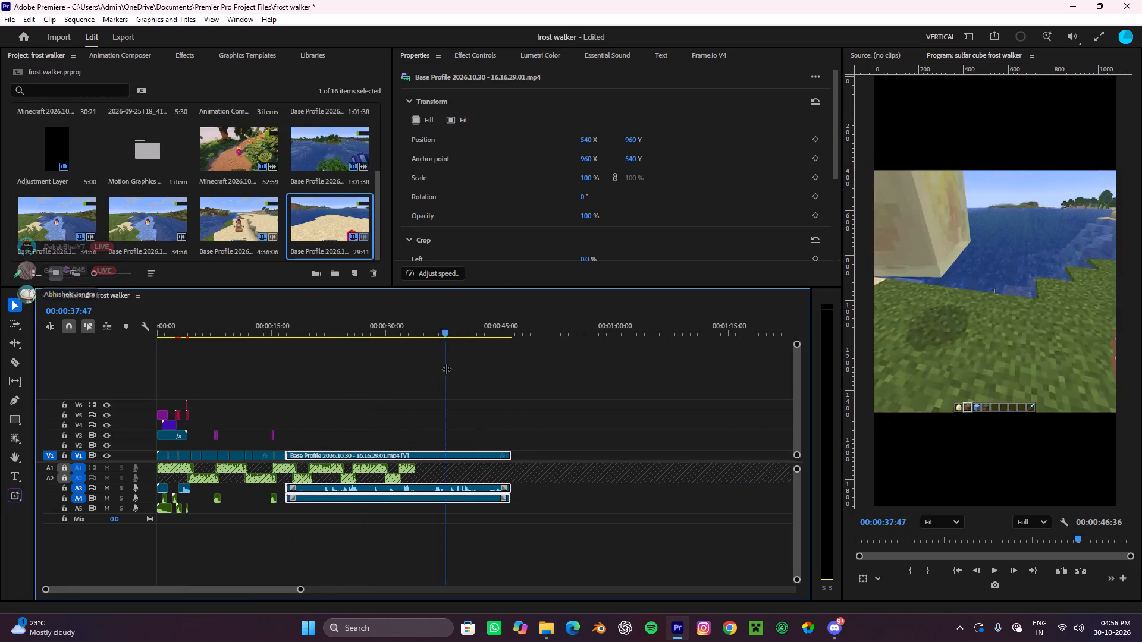
{"action": "left_click_drag", "start_coordinate": [446, 369], "coordinate": [462, 416]}
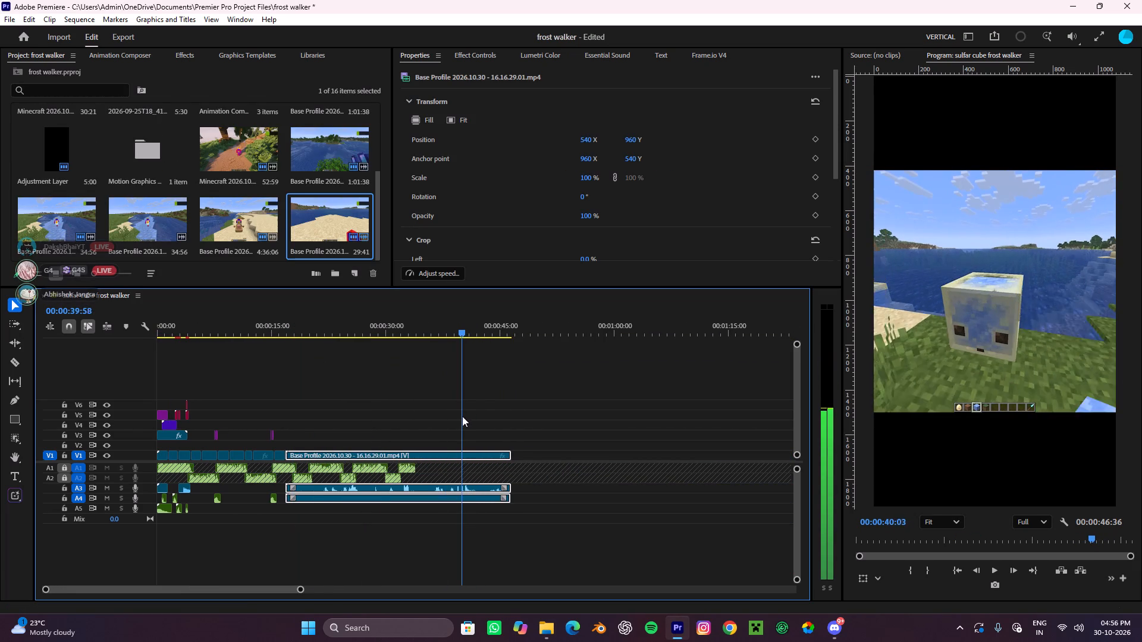
{"action": "left_click_drag", "start_coordinate": [462, 416], "coordinate": [460, 425]}
{"action": "scroll", "coordinate": [457, 427], "scroll_direction": "up", "scroll_amount": 7, "text": "alt"}
{"action": "key", "text": "c"}
{"action": "left_click", "coordinate": [463, 455]}
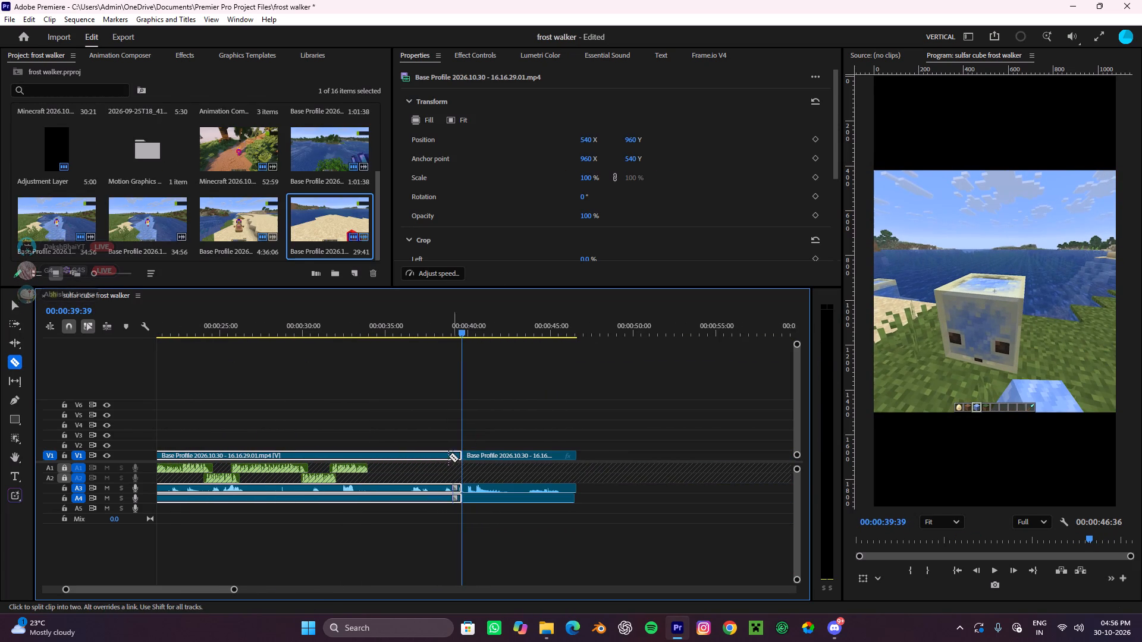
Delete the part of the new recording before the cut and close the gap it leaves on the timeline.
{"action": "key", "text": "v"}
{"action": "left_click", "coordinate": [431, 455]}
{"action": "key", "text": "ctrl+x"}
{"action": "scroll", "coordinate": [431, 454], "scroll_direction": "up", "scroll_amount": 7, "text": "alt"}
{"action": "scroll", "coordinate": [442, 441], "scroll_direction": "down", "scroll_amount": 12, "text": "alt"}
{"action": "scroll", "coordinate": [442, 441], "scroll_direction": "up", "scroll_amount": 5}
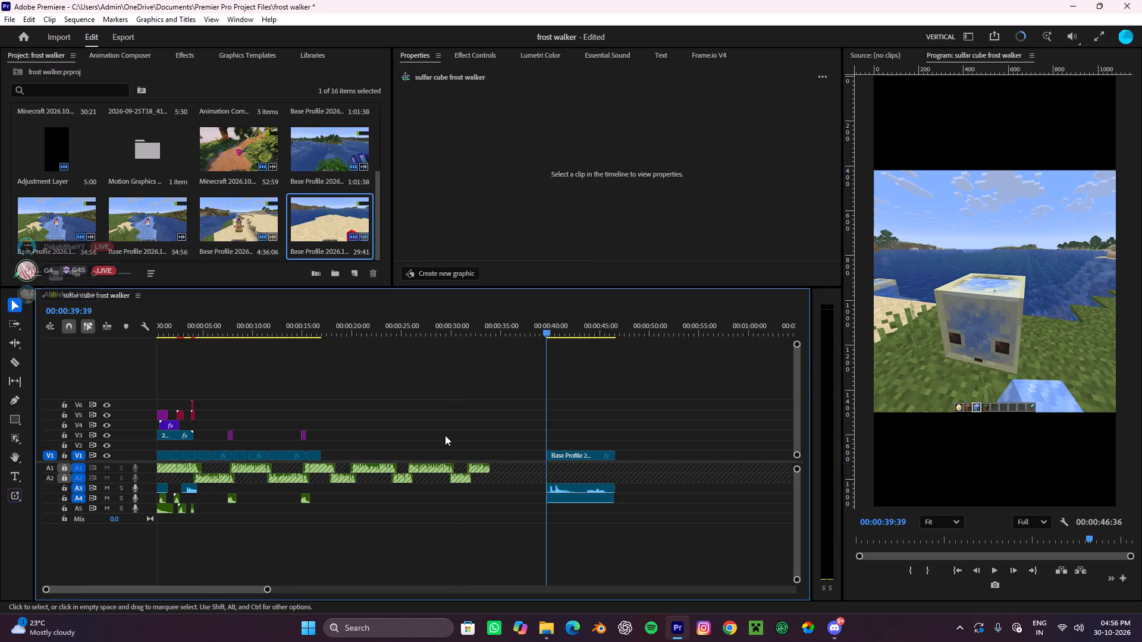
{"action": "left_click", "coordinate": [426, 454]}
{"action": "key", "text": "e"}
{"action": "scroll", "coordinate": [318, 449], "scroll_direction": "up", "scroll_amount": 12, "text": "alt"}
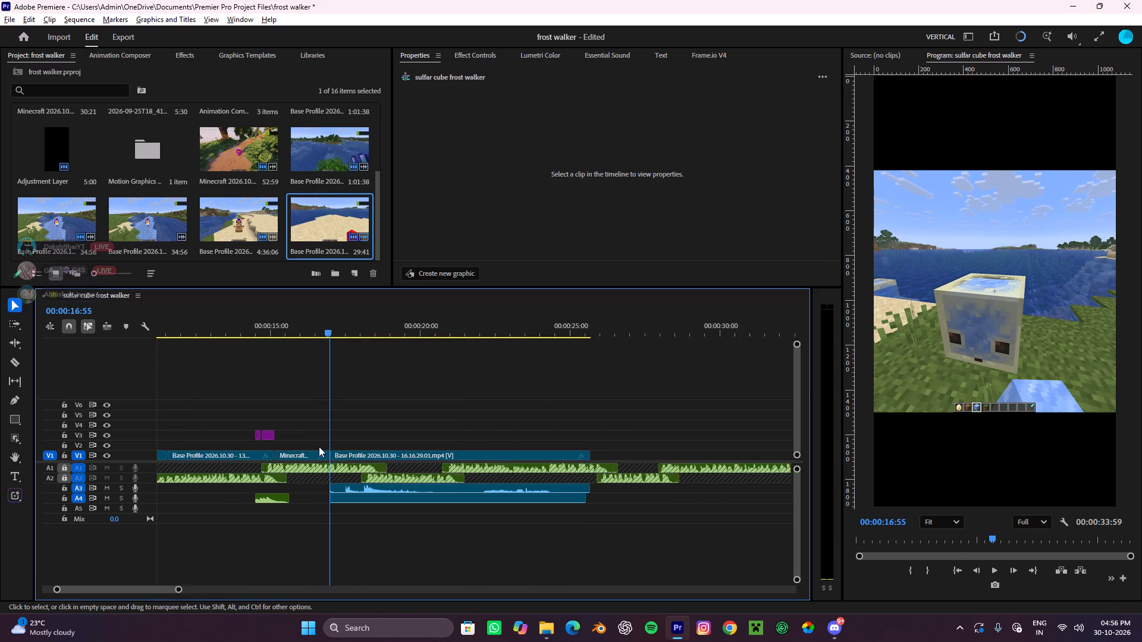
Play the start of the remaining recording, cut off its first quarter second or so, and close the resulting gap.
{"action": "scroll", "coordinate": [319, 446], "scroll_direction": "up", "scroll_amount": 2, "text": "alt"}
{"action": "key", "text": "space"}
{"action": "key", "text": "space"}
{"action": "scroll", "coordinate": [356, 474], "scroll_direction": "up", "scroll_amount": 4, "text": "alt"}
{"action": "key", "text": "c"}
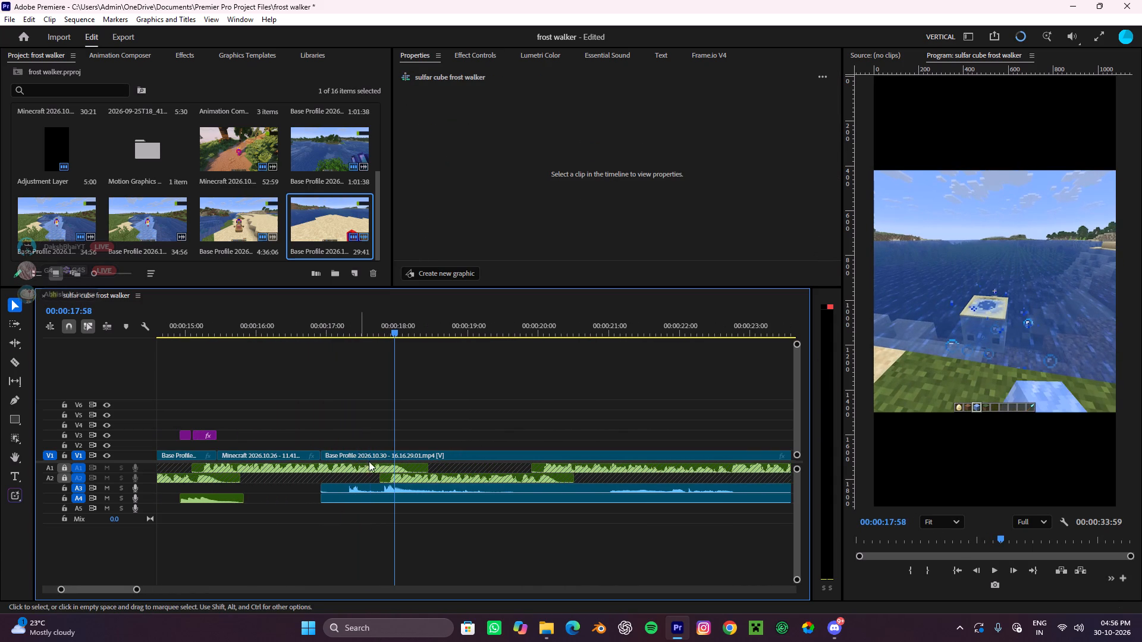
{"action": "left_click", "coordinate": [338, 455]}
{"action": "key", "text": "b"}
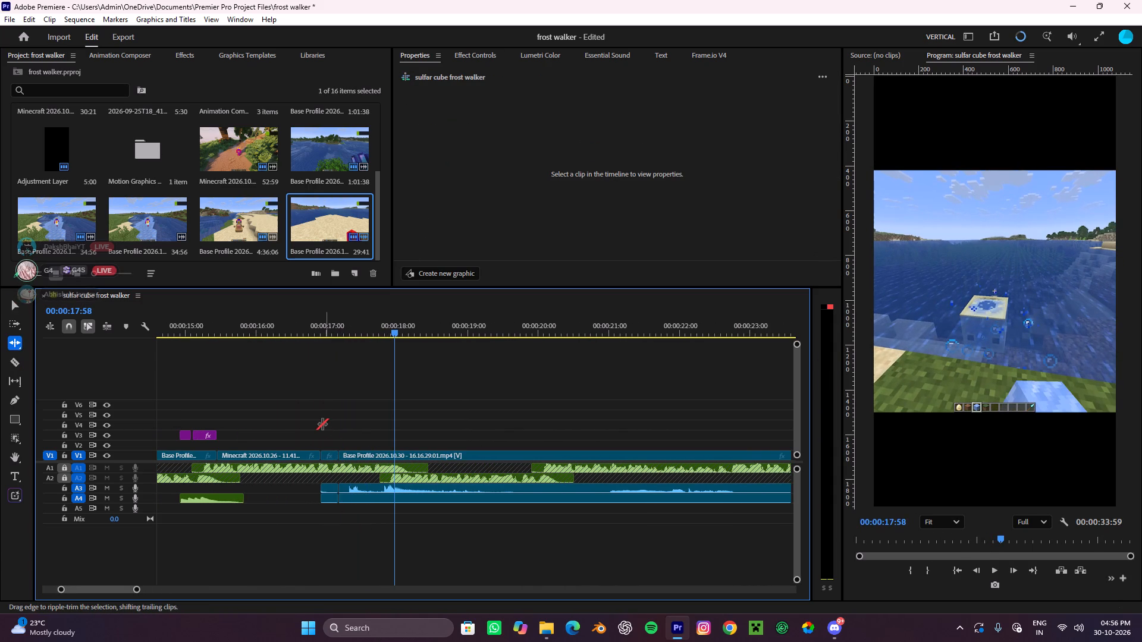
{"action": "key", "text": "v"}
{"action": "left_click_drag", "start_coordinate": [334, 421], "coordinate": [335, 472]}
{"action": "key", "text": "ctrl+x"}
{"action": "left_click", "coordinate": [329, 456]}
{"action": "key", "text": "e"}
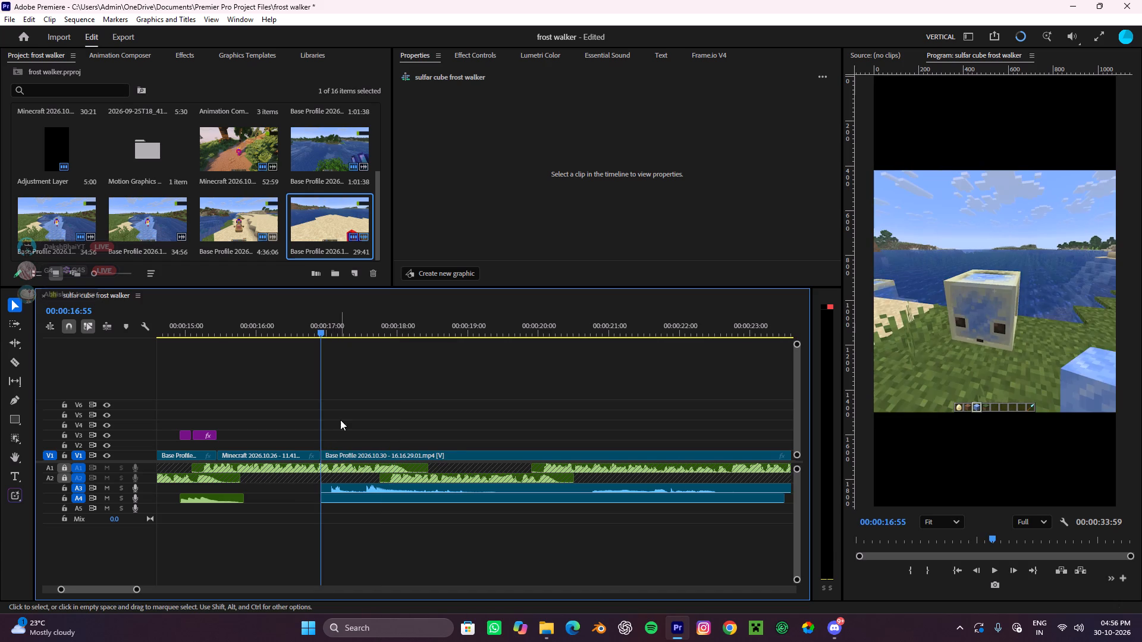
Play the trimmed recording, unlink its video and audio, and delete its audio clip on track A4.
{"action": "key", "text": "space"}
{"action": "scroll", "coordinate": [359, 426], "scroll_direction": "down", "scroll_amount": 4, "text": "alt"}
{"action": "key", "text": "space"}
{"action": "scroll", "coordinate": [357, 445], "scroll_direction": "up", "scroll_amount": 4, "text": "alt"}
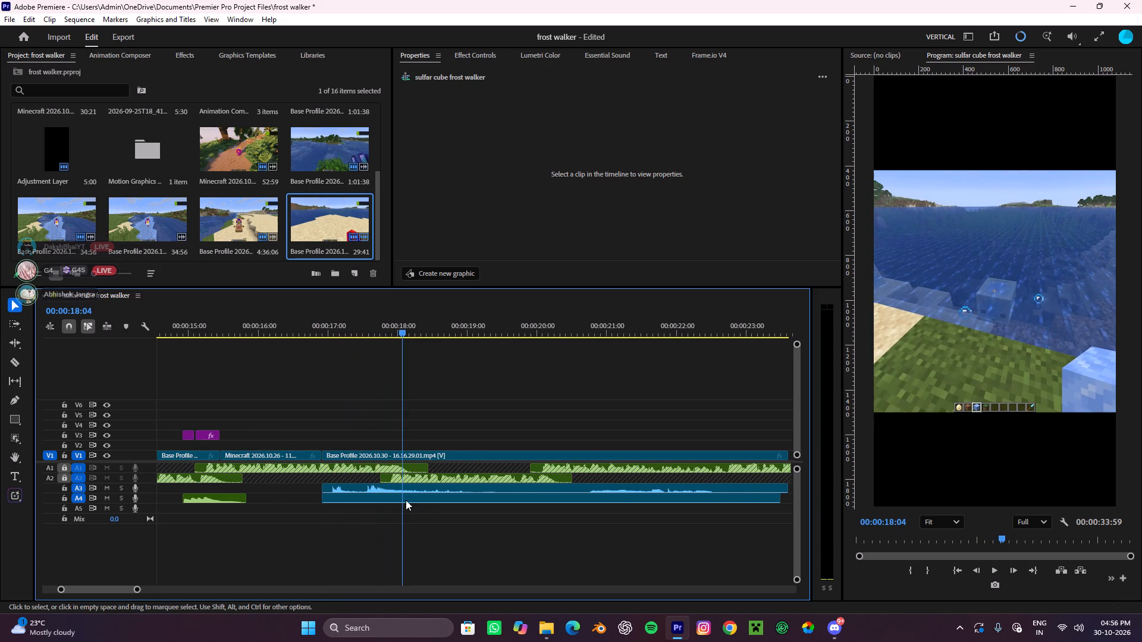
{"action": "left_click", "coordinate": [406, 500]}
{"action": "right_click", "coordinate": [406, 498]}
{"action": "left_click", "coordinate": [460, 225]}
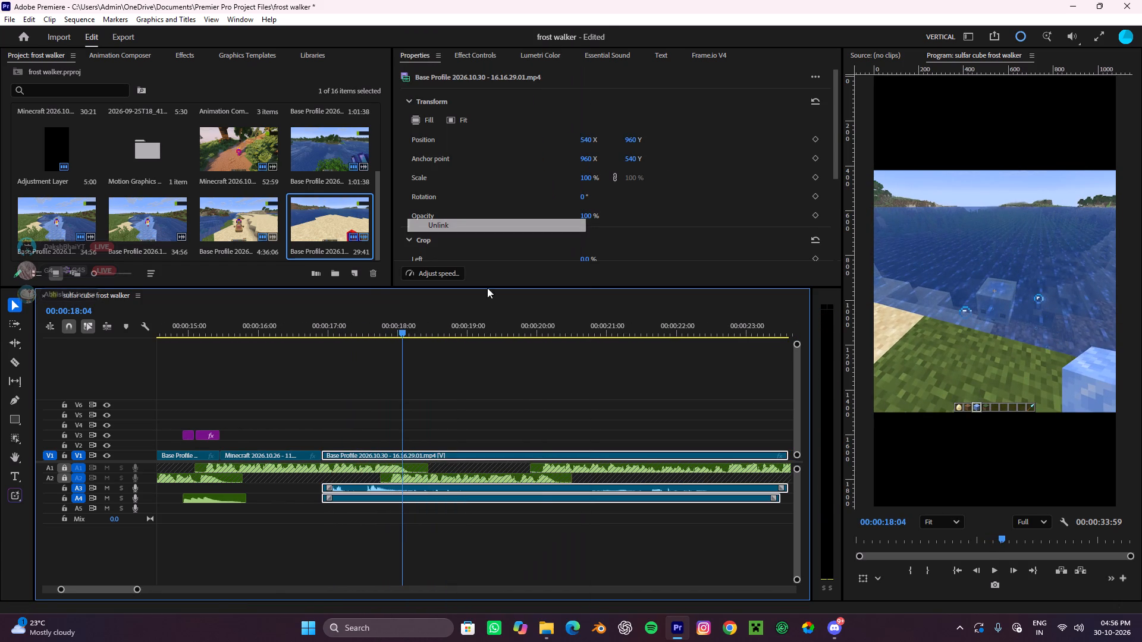
{"action": "left_click_drag", "start_coordinate": [502, 521], "coordinate": [445, 500]}
{"action": "key", "text": "ctrl+x"}
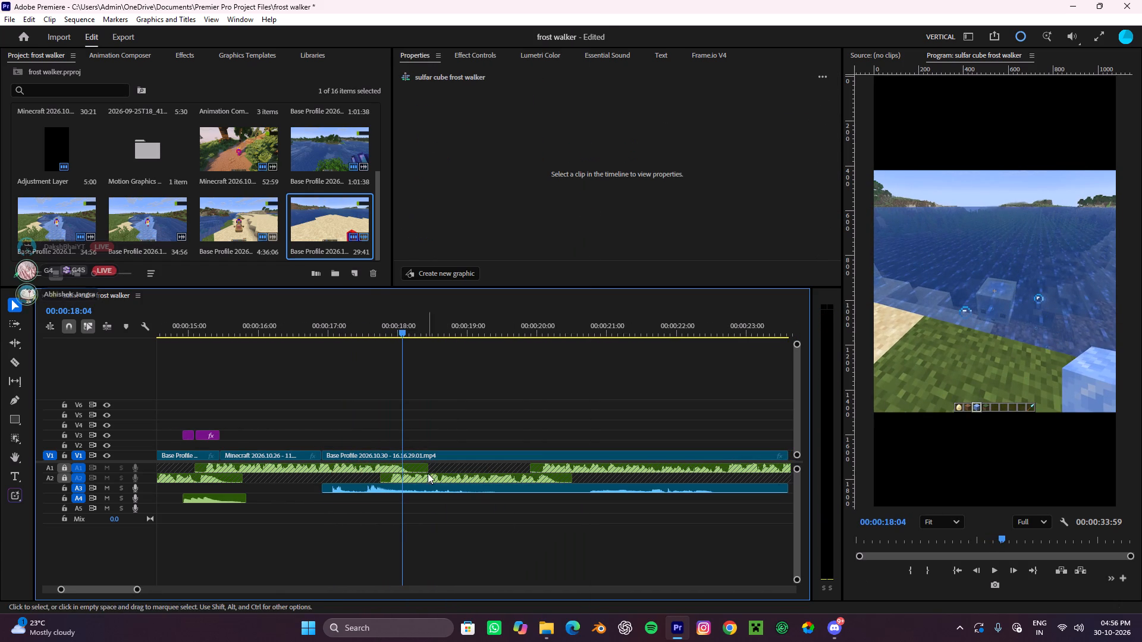
Link the recording's V1 video with its remaining audio clip on A3.
{"action": "key", "text": "c"}
{"action": "key", "text": "v"}
{"action": "left_click_drag", "start_coordinate": [478, 439], "coordinate": [475, 537]}
{"action": "right_click", "coordinate": [482, 451]}
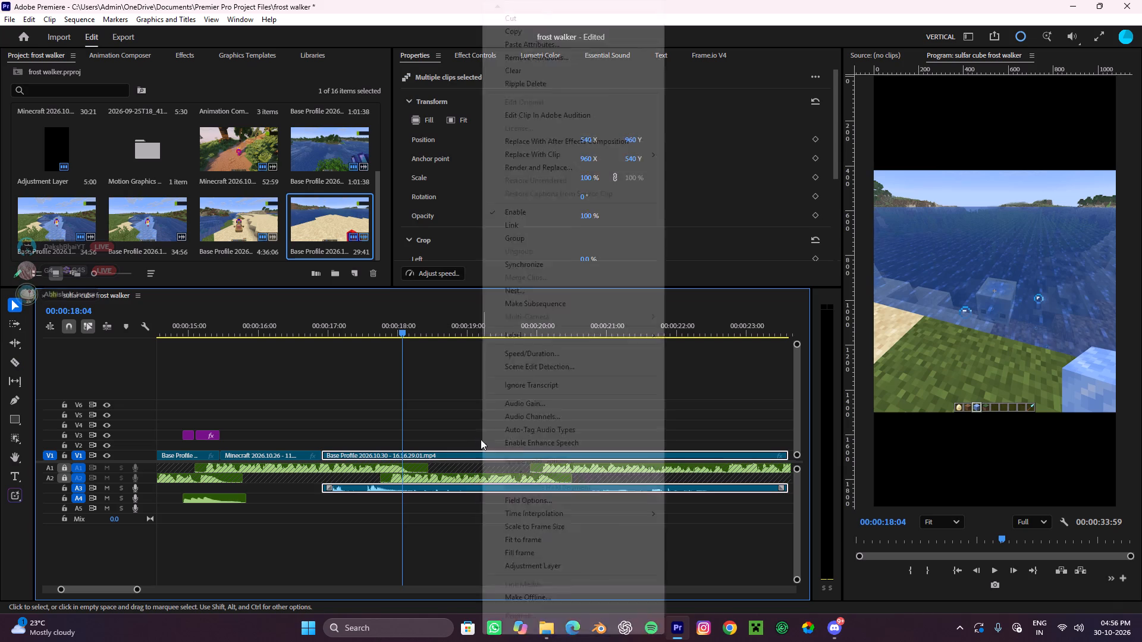
{"action": "left_click", "coordinate": [507, 224]}
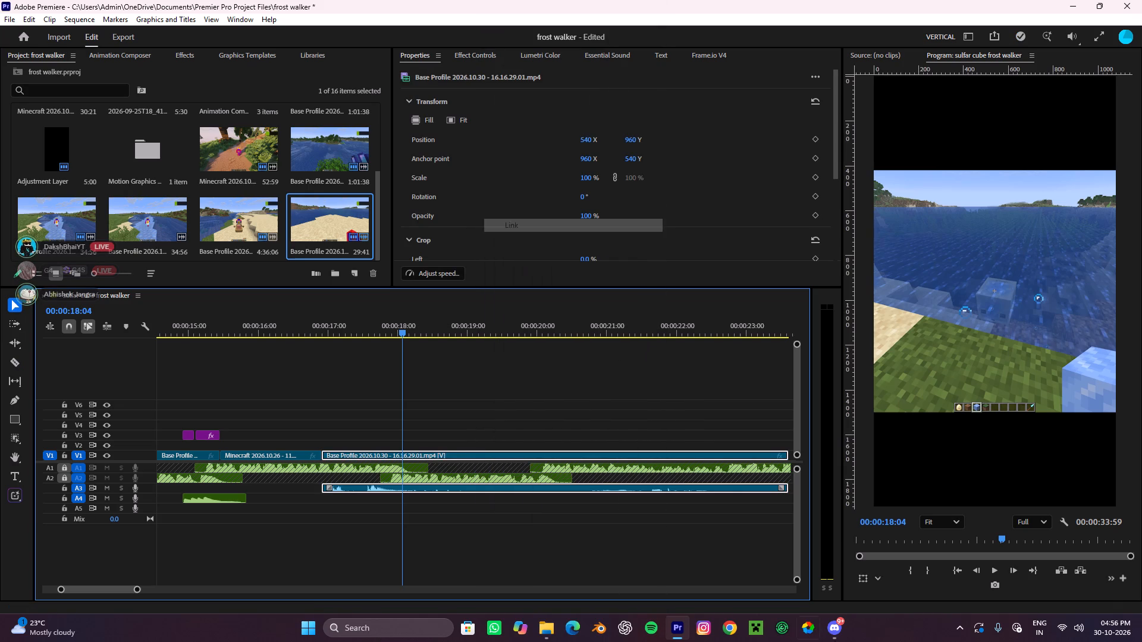
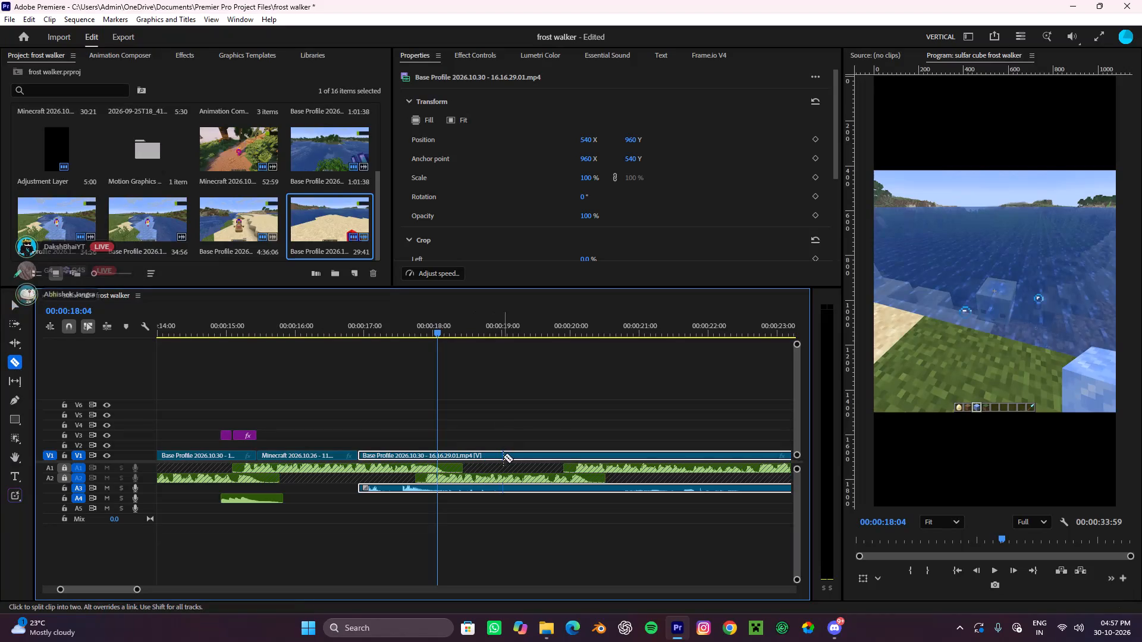
Split the new gameplay recording on V1 at about 19.1 seconds and cut away everything after the split.
{"action": "left_click", "coordinate": [510, 457]}
{"action": "key", "text": "v"}
{"action": "left_click", "coordinate": [569, 457]}
{"action": "key", "text": "ctrl+x"}
Play the shortened recording, split it again at about 18.4 seconds, and cut away the leftover end piece.
{"action": "left_click_drag", "start_coordinate": [453, 323], "coordinate": [444, 323]}
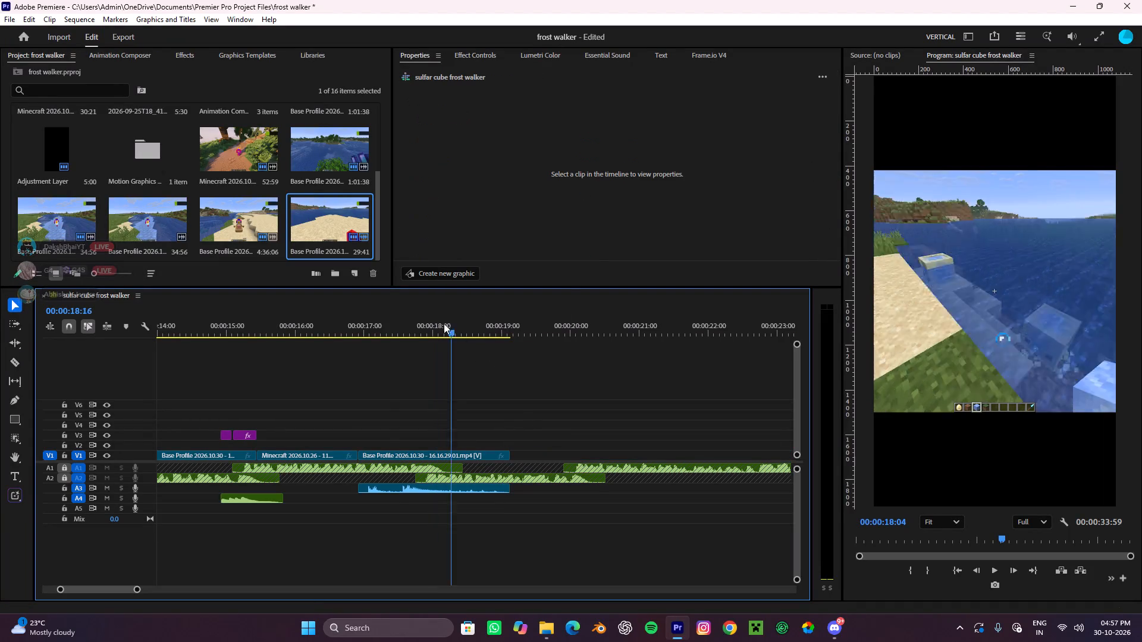
{"action": "left_click_drag", "start_coordinate": [444, 323], "coordinate": [341, 376]}
{"action": "key", "text": "space"}
{"action": "scroll", "coordinate": [453, 414], "scroll_direction": "down", "scroll_amount": 5, "text": "alt"}
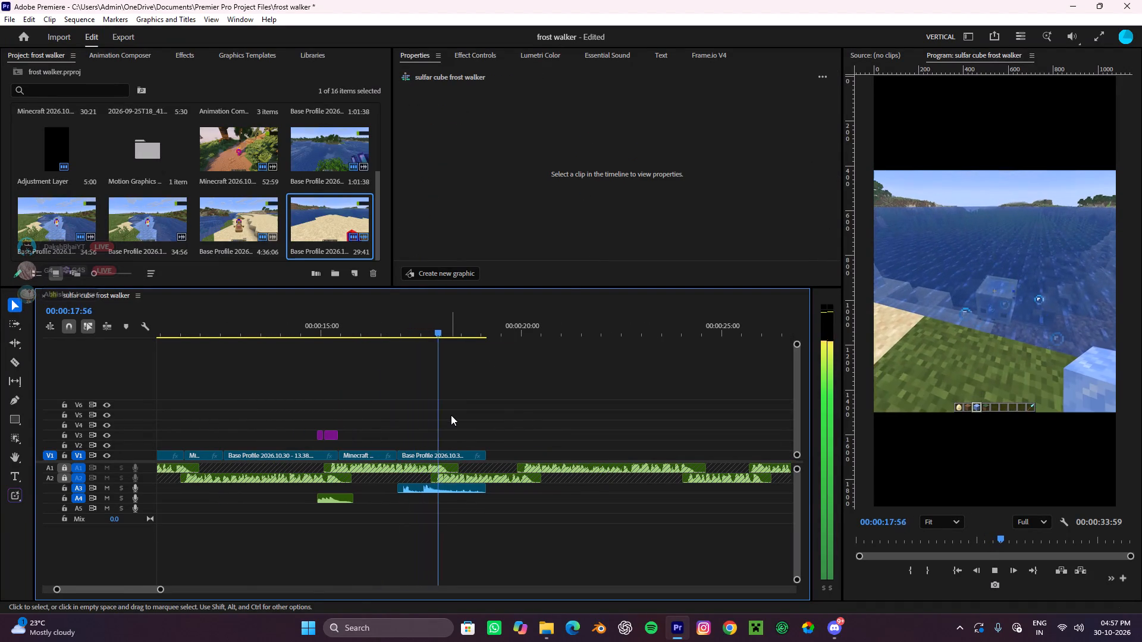
{"action": "key", "text": "space"}
{"action": "scroll", "coordinate": [440, 422], "scroll_direction": "up", "scroll_amount": 4, "text": "alt"}
{"action": "key", "text": "c"}
{"action": "key", "text": "v"}
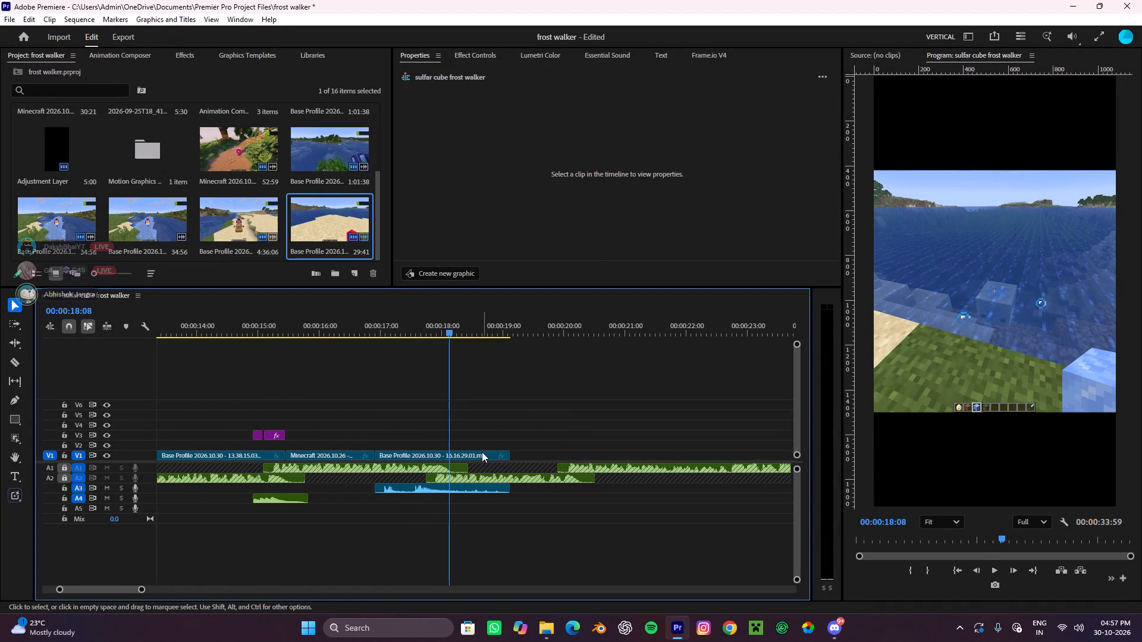
{"action": "key", "text": "c"}
{"action": "left_click", "coordinate": [473, 456]}
{"action": "key", "text": "v"}
{"action": "left_click", "coordinate": [490, 453]}
{"action": "key", "text": "ctrl+x"}
Play from about 16.4 seconds through the end of the trimmed recording to review its transition and ending.
{"action": "left_click_drag", "start_coordinate": [432, 327], "coordinate": [341, 379]}
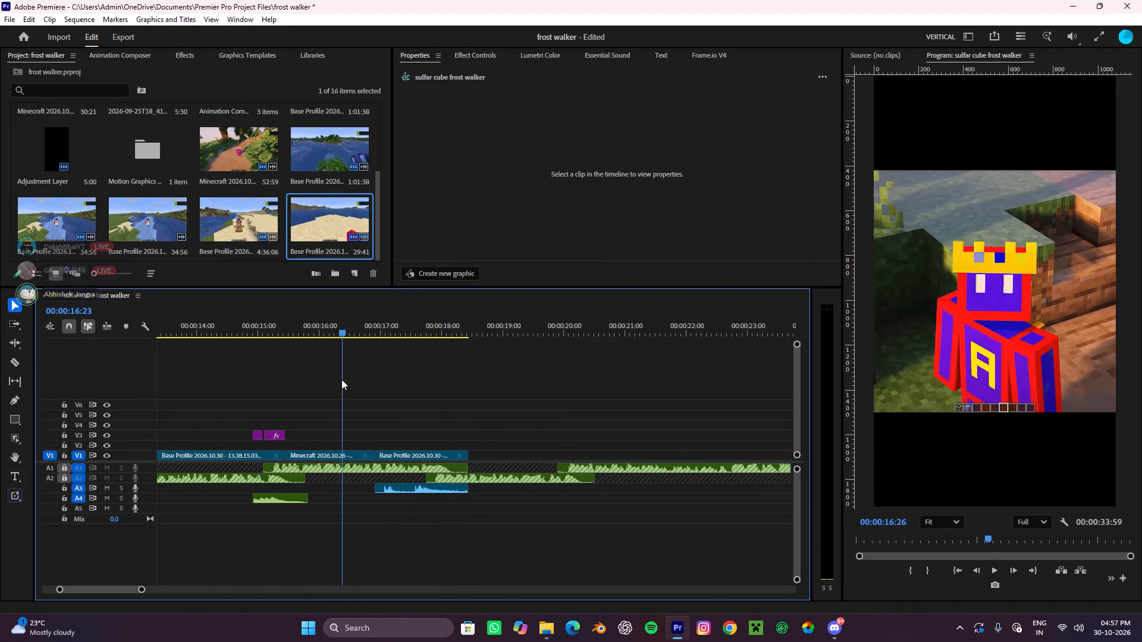
{"action": "left_click_drag", "start_coordinate": [341, 379], "coordinate": [341, 379]}
{"action": "key", "text": "space"}
{"action": "scroll", "coordinate": [421, 405], "scroll_direction": "down", "scroll_amount": 9, "text": "alt"}
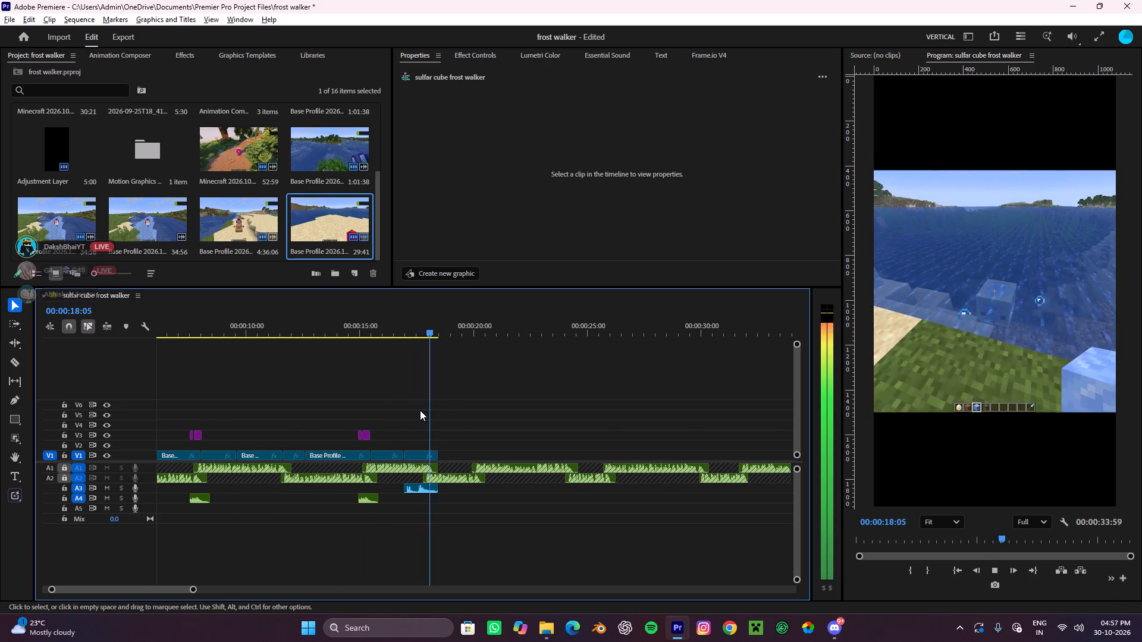
{"action": "scroll", "coordinate": [420, 410], "scroll_direction": "down", "scroll_amount": 4, "text": "alt"}
{"action": "key", "text": "space"}
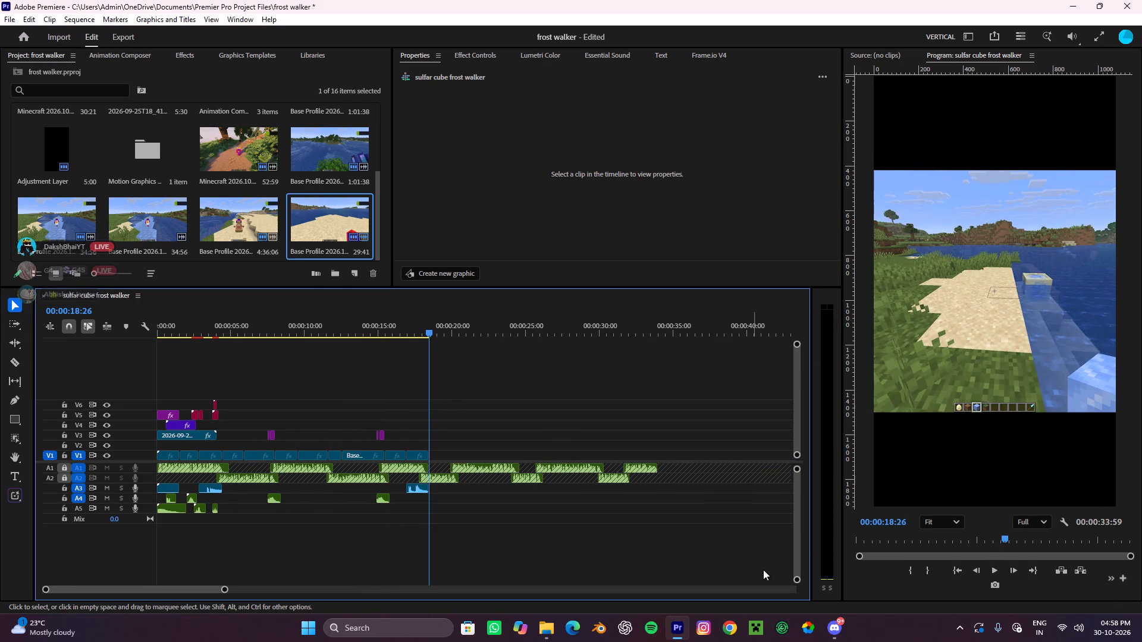
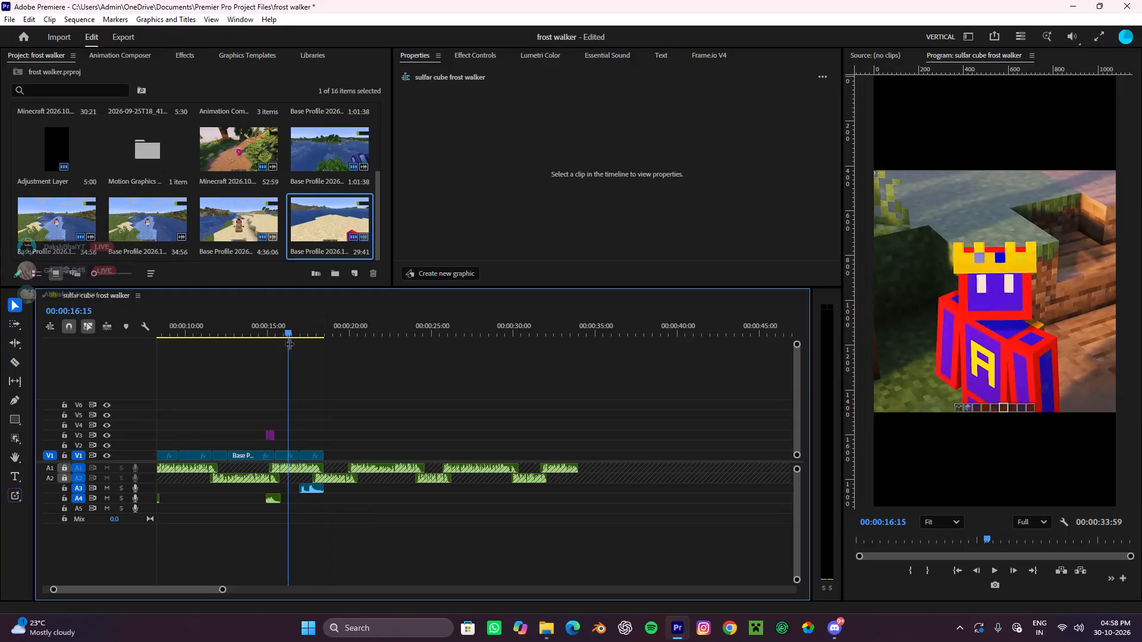
Unlink the audio from the video of the last gameplay clip on V1.
{"action": "key", "text": "space"}
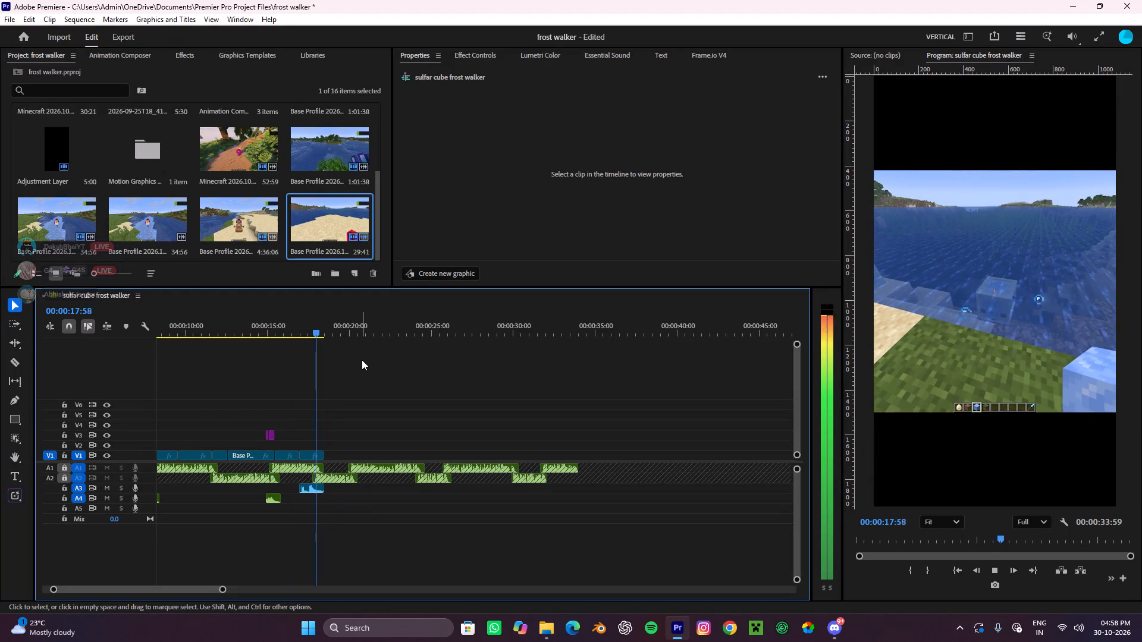
{"action": "key", "text": "space"}
{"action": "scroll", "coordinate": [352, 366], "scroll_direction": "up", "scroll_amount": 9, "text": "alt"}
{"action": "left_click", "coordinate": [345, 466]}
{"action": "left_click", "coordinate": [353, 457]}
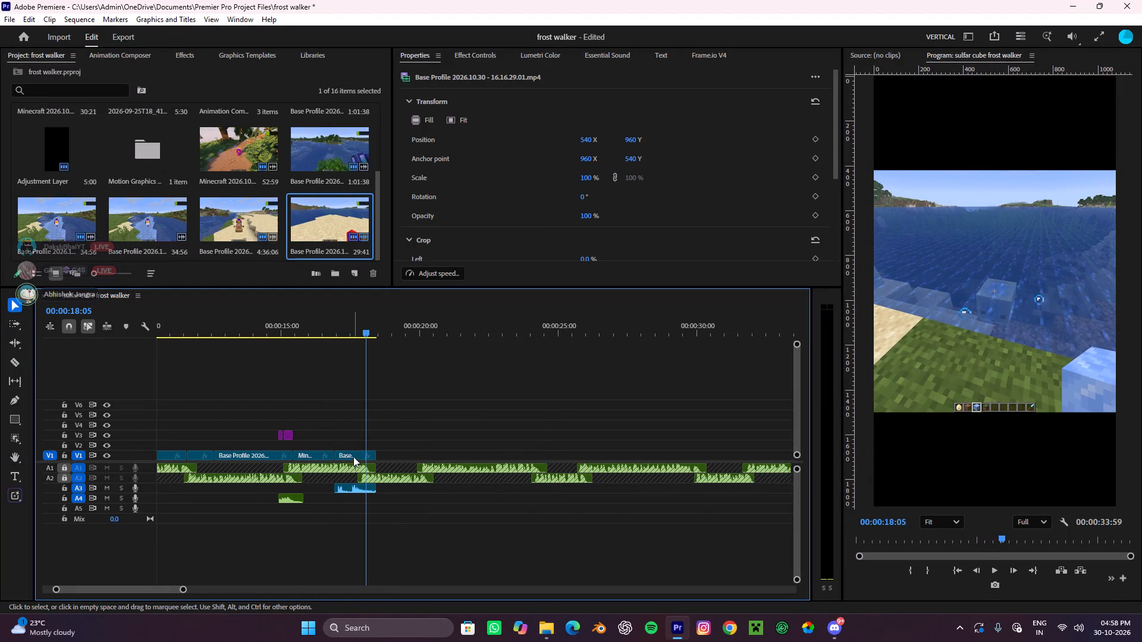
{"action": "right_click", "coordinate": [353, 457]}
{"action": "left_click", "coordinate": [402, 221]}
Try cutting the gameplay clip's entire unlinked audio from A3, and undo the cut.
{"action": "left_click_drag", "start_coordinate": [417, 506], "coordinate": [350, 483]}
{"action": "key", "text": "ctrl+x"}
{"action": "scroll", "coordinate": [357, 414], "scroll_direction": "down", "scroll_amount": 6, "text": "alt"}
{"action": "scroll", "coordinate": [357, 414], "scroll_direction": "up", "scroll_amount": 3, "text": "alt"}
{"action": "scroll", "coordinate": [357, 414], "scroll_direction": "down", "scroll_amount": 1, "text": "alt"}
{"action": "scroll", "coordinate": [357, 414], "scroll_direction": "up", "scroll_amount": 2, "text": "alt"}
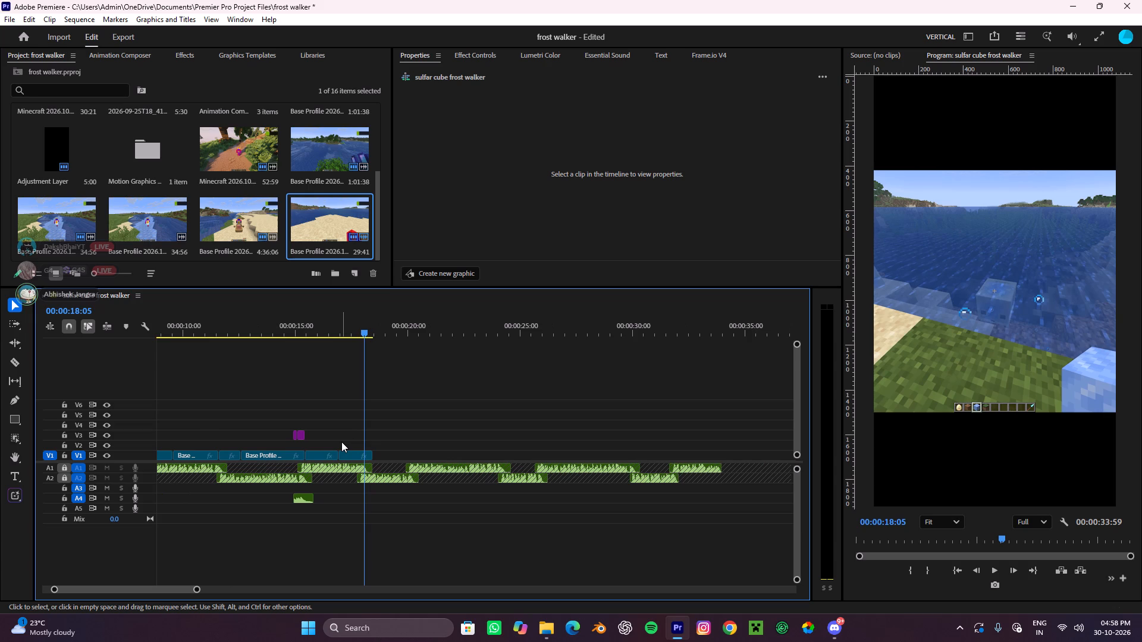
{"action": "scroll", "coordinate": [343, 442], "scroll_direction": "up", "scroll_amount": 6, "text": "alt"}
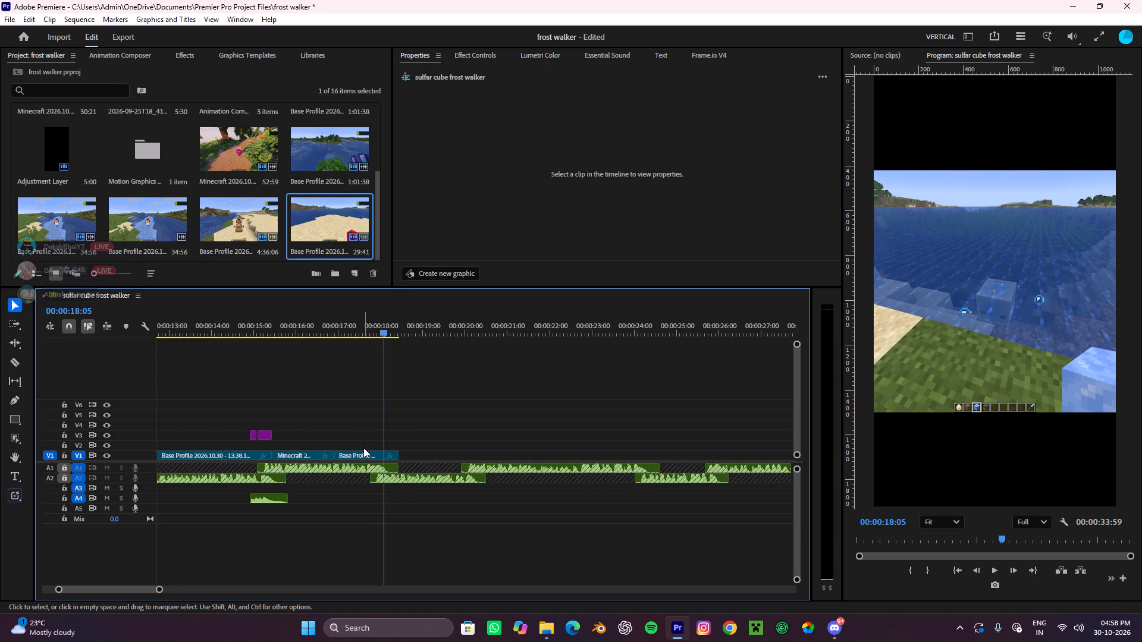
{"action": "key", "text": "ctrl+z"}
Split the gameplay audio on A3 at about 17.5 seconds and cut away the part after the split.
{"action": "scroll", "coordinate": [362, 455], "scroll_direction": "up", "scroll_amount": 5, "text": "alt"}
{"action": "key", "text": "c"}
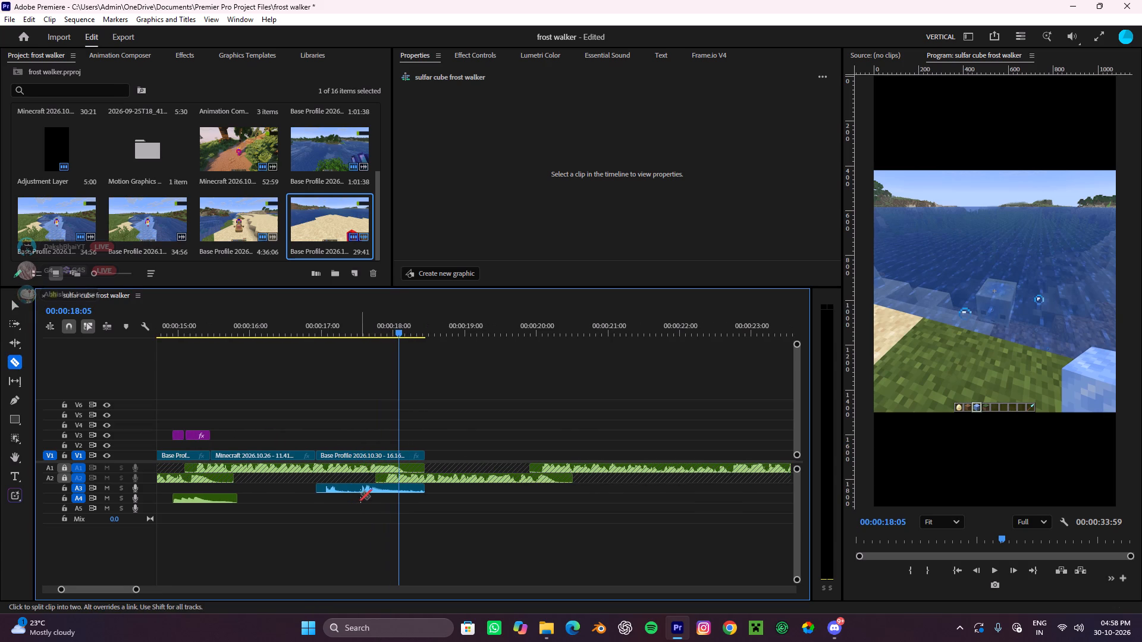
{"action": "left_click", "coordinate": [359, 490]}
{"action": "key", "text": "v"}
{"action": "left_click", "coordinate": [374, 489]}
{"action": "key", "text": "ctrl+x"}
Play the shortened A3 audio and duplicate it on the same track, starting the copy at about 17.6 seconds.
{"action": "left_click_drag", "start_coordinate": [412, 312], "coordinate": [310, 375]}
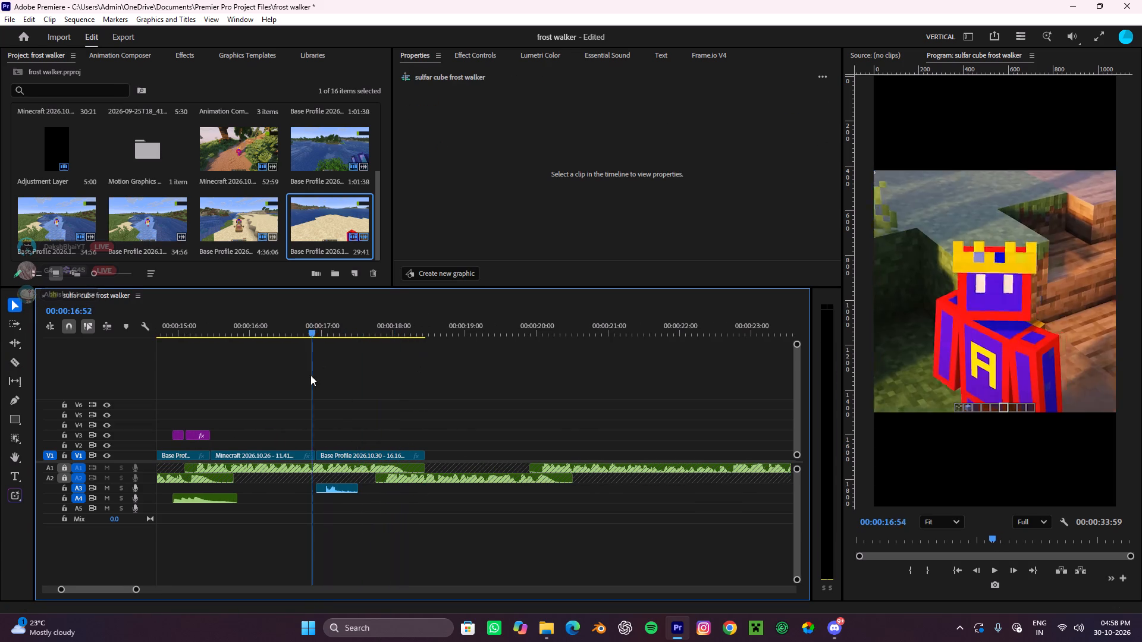
{"action": "left_click_drag", "start_coordinate": [310, 375], "coordinate": [308, 382]}
{"action": "key", "text": "space"}
{"action": "key", "text": "space"}
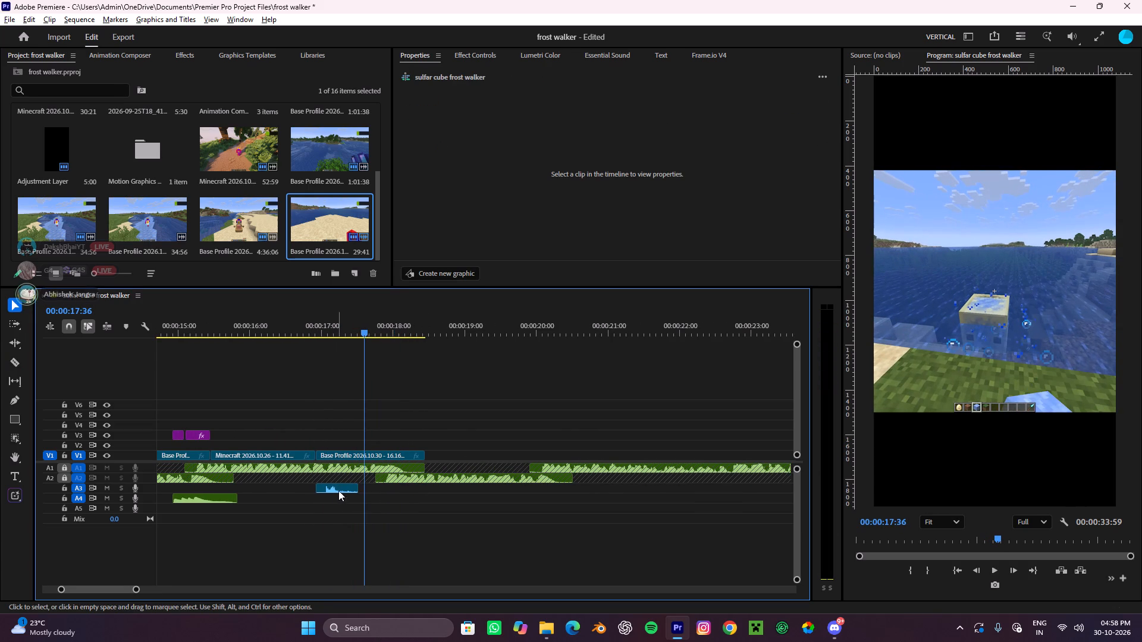
{"action": "left_click_drag", "start_coordinate": [339, 488], "coordinate": [383, 493], "text": "alt"}
Play the last gameplay clip from about 16.8 seconds to check the timing of the duplicated A3 audio.
{"action": "left_click_drag", "start_coordinate": [368, 336], "coordinate": [318, 358]}
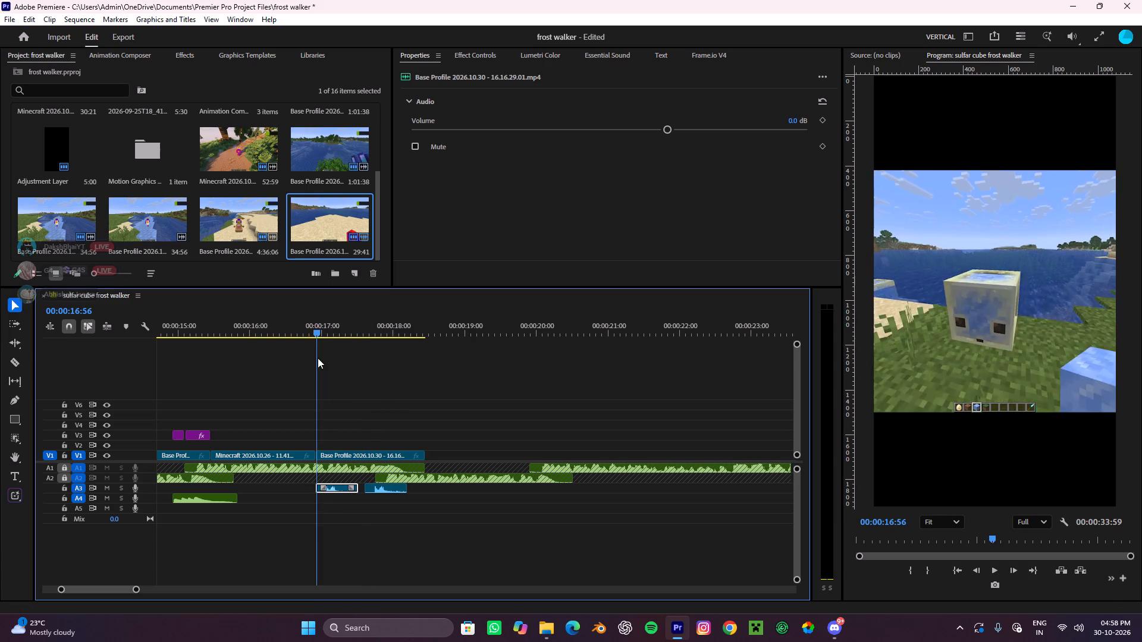
{"action": "left_click_drag", "start_coordinate": [318, 358], "coordinate": [307, 372]}
{"action": "key", "text": "space"}
{"action": "key", "text": "space"}
{"action": "scroll", "coordinate": [352, 420], "scroll_direction": "up", "scroll_amount": 3, "text": "alt"}
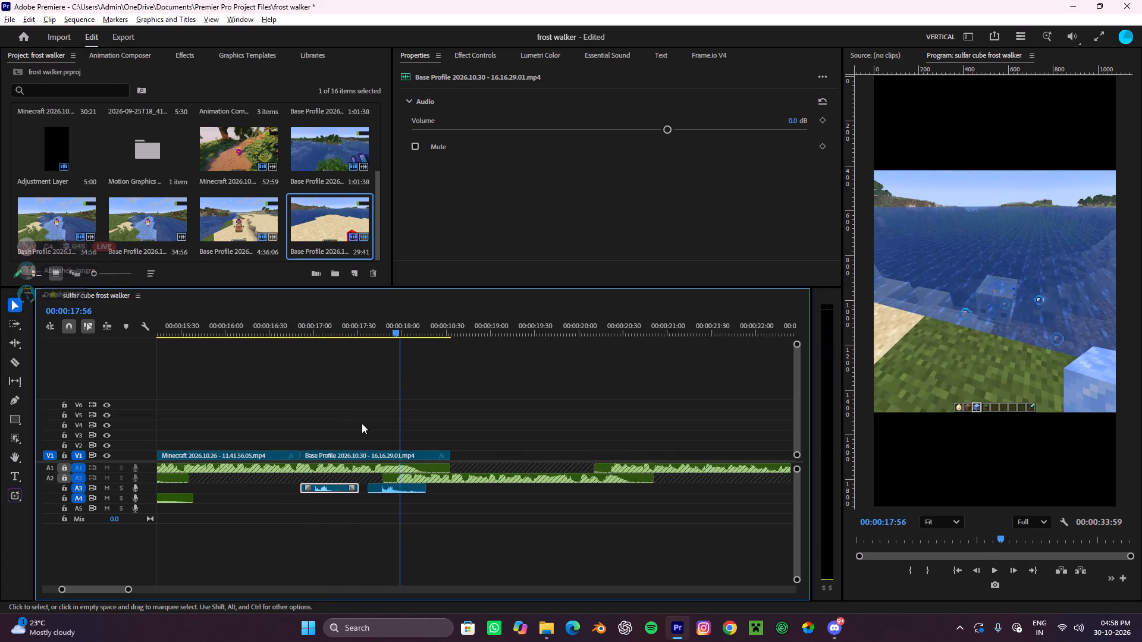
{"action": "scroll", "coordinate": [362, 423], "scroll_direction": "up", "scroll_amount": 1, "text": "alt"}
{"action": "left_click", "coordinate": [388, 485]}
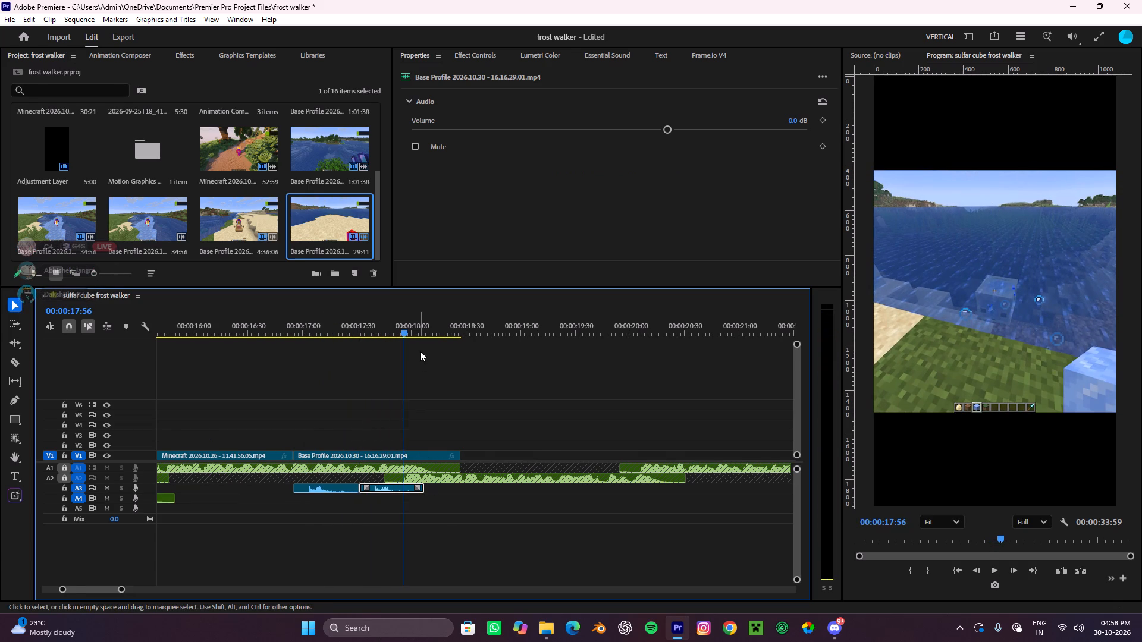
{"action": "left_click_drag", "start_coordinate": [396, 320], "coordinate": [281, 374]}
{"action": "key", "text": "space"}
{"action": "scroll", "coordinate": [379, 420], "scroll_direction": "down", "scroll_amount": 4, "text": "alt"}
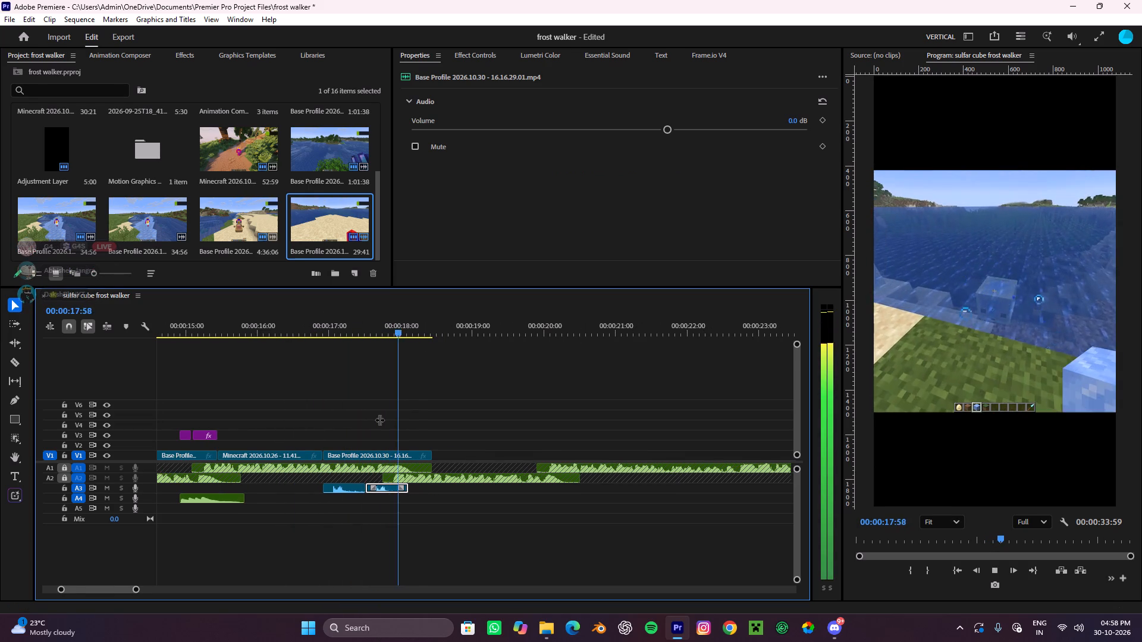
{"action": "key", "text": "space"}
Play on past the end of the last video clip to listen to the audio around 20 seconds.
{"action": "scroll", "coordinate": [406, 413], "scroll_direction": "down", "scroll_amount": 5, "text": "alt"}
{"action": "left_click", "coordinate": [453, 430]}
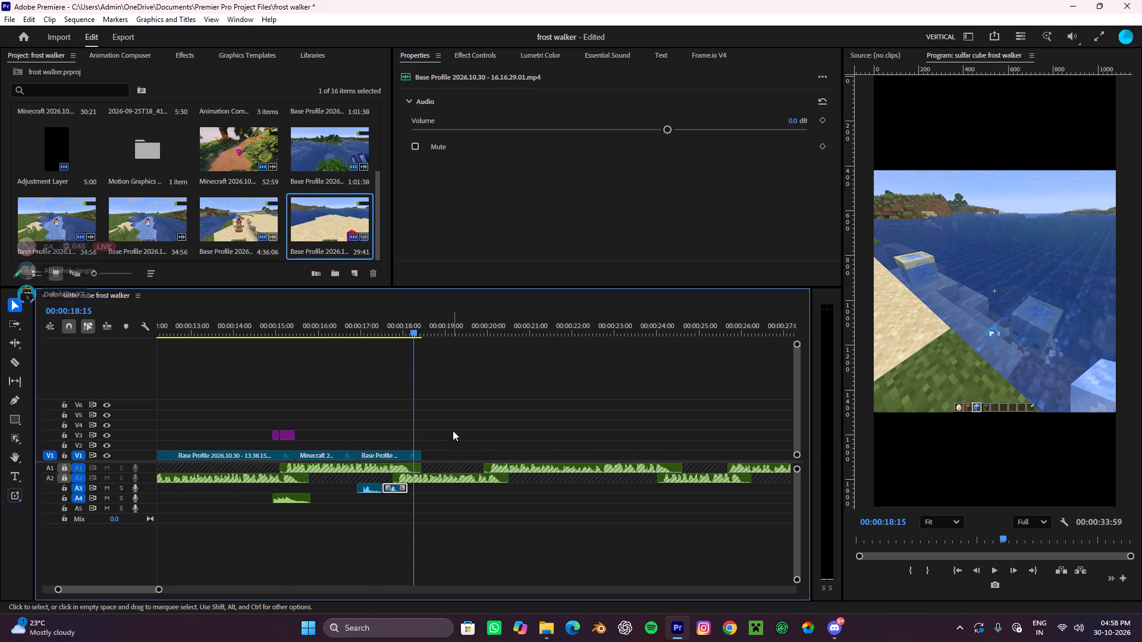
{"action": "scroll", "coordinate": [453, 430], "scroll_direction": "down", "scroll_amount": 5, "text": "alt"}
{"action": "key", "text": "space"}
{"action": "scroll", "coordinate": [453, 430], "scroll_direction": "down", "scroll_amount": 8, "text": "alt"}
{"action": "scroll", "coordinate": [453, 430], "scroll_direction": "up", "scroll_amount": 5, "text": "alt"}
{"action": "scroll", "coordinate": [357, 470], "scroll_direction": "down", "scroll_amount": 5, "text": "alt"}
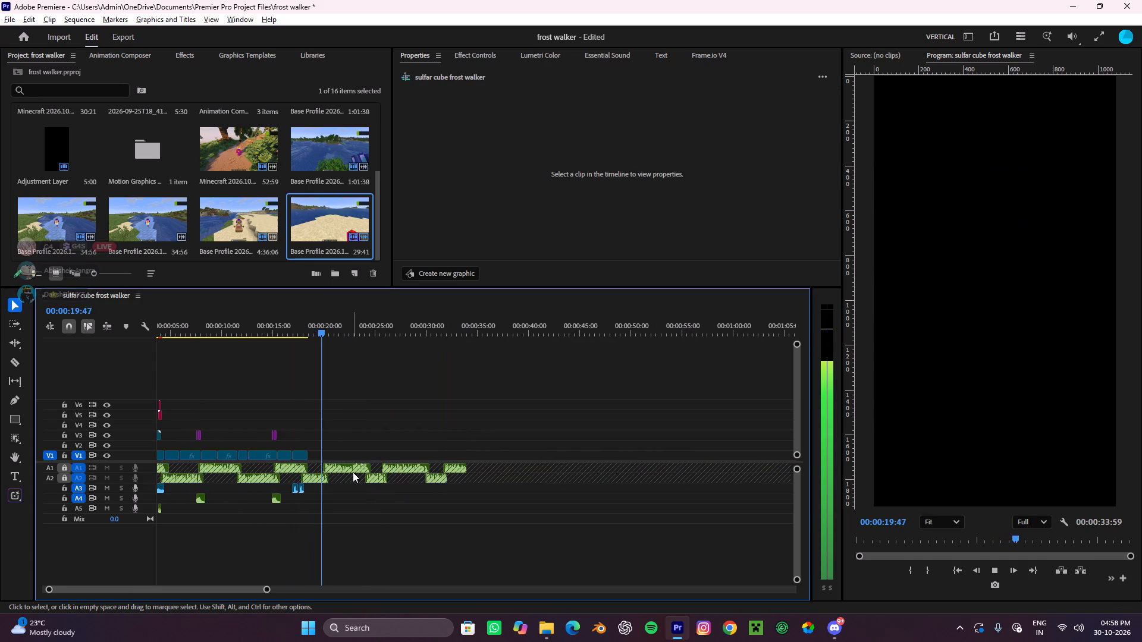
{"action": "key", "text": "space"}
Play the sequence from the beginning to about 12.3 seconds to review the edit so far.
{"action": "left_click_drag", "start_coordinate": [347, 328], "coordinate": [0, 334]}
{"action": "key", "text": "space"}
{"action": "left_click", "coordinate": [472, 409]}
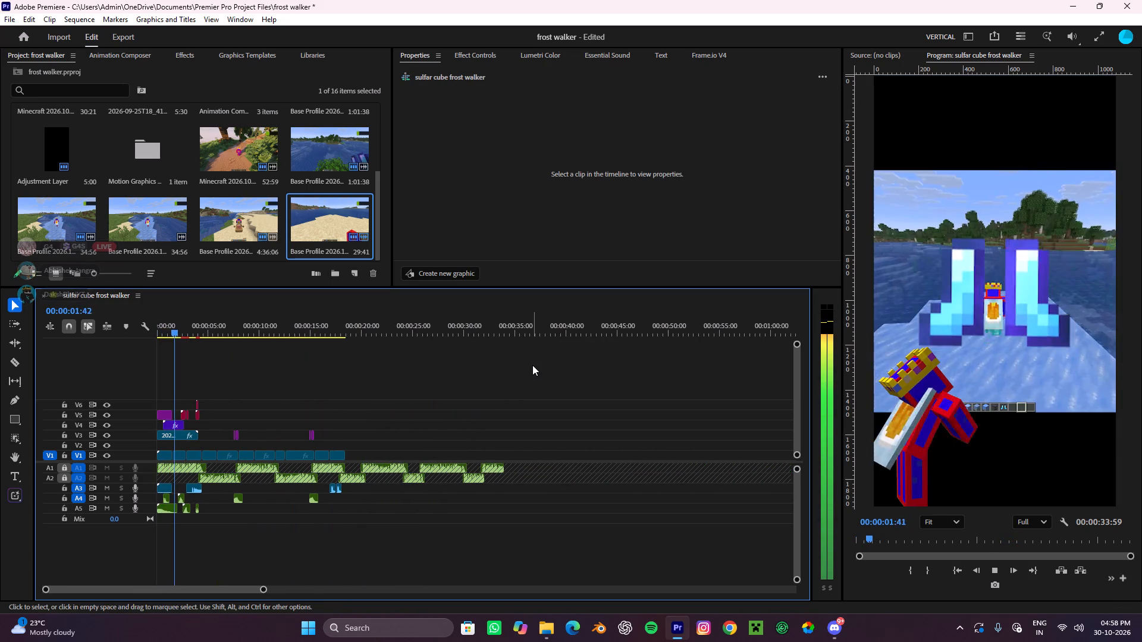
{"action": "key", "text": "space"}
{"action": "key", "text": "space"}
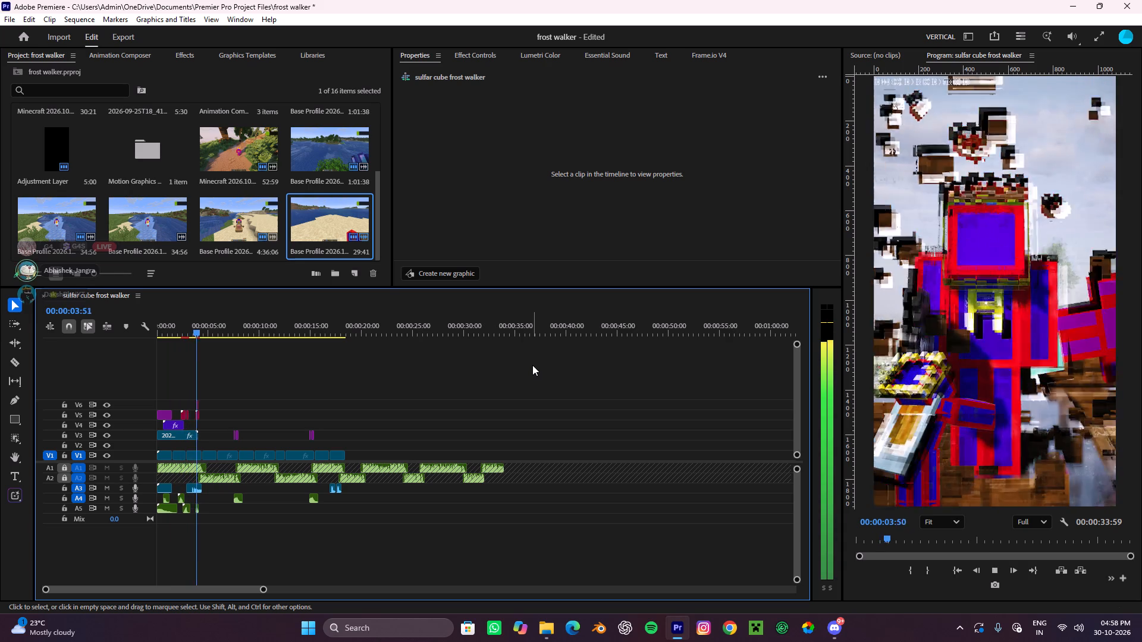
{"action": "key", "text": "space"}
{"action": "key", "text": "space"}
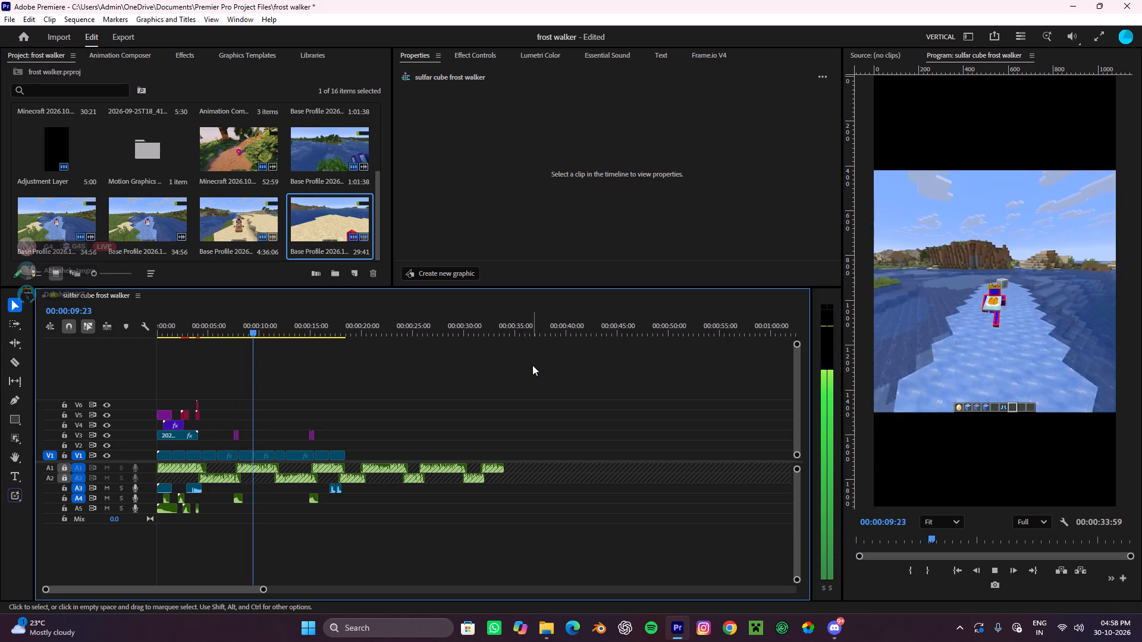
{"action": "key", "text": "space"}
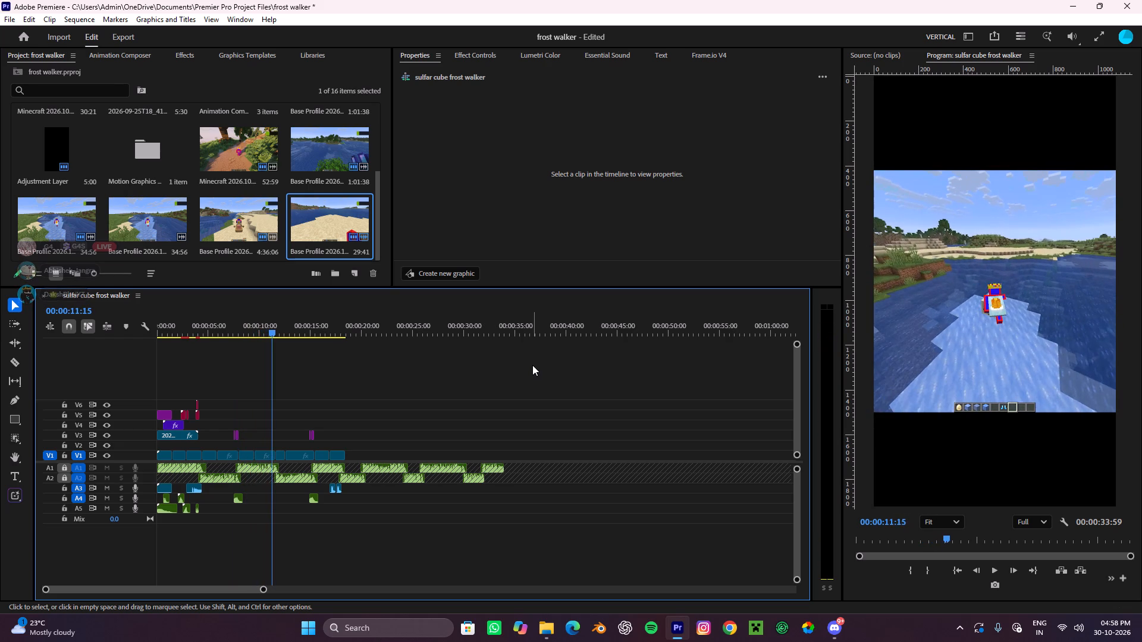
{"action": "key", "text": "space"}
{"action": "key", "text": "space"}
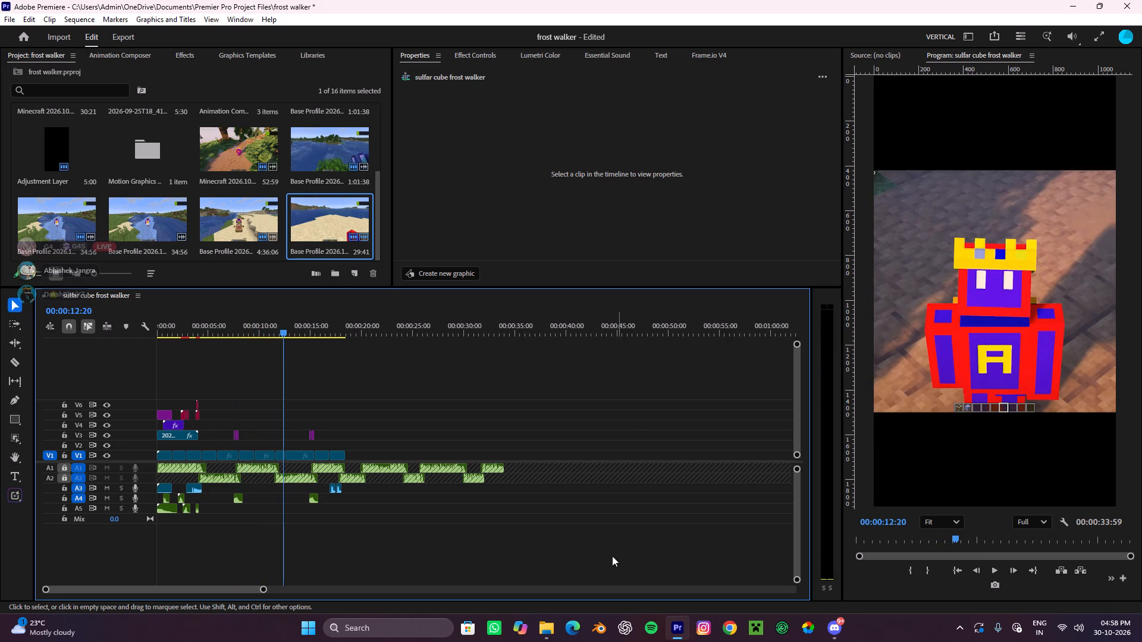
Switch to the Base Profile window in File Explorer and open the Pictures folder.
{"action": "left_click", "coordinate": [552, 626]}
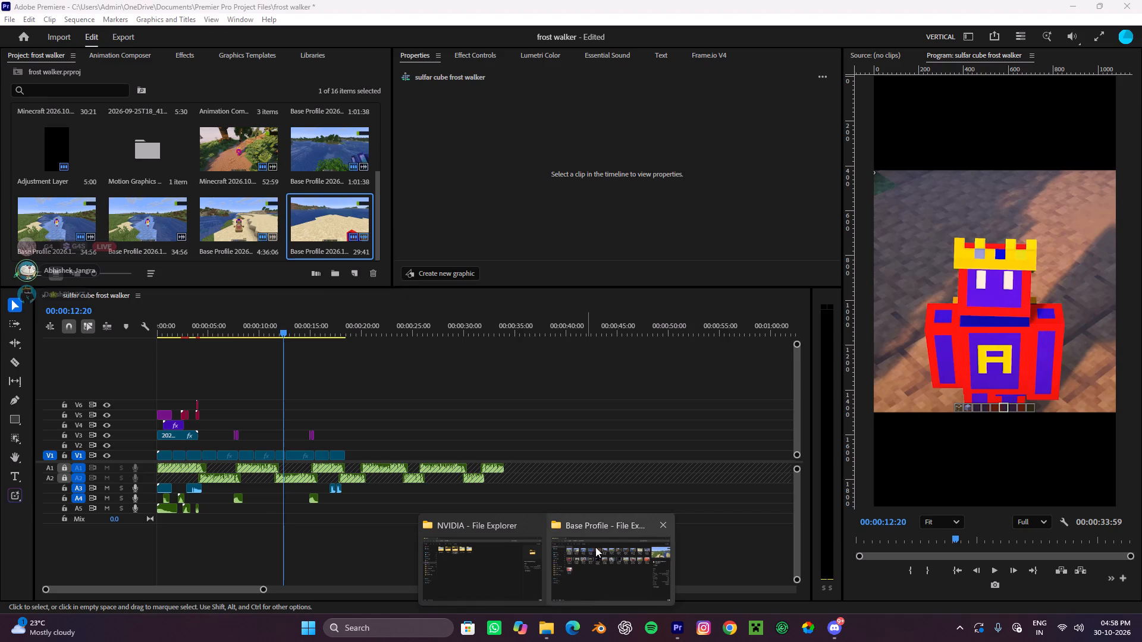
{"action": "left_click", "coordinate": [595, 547]}
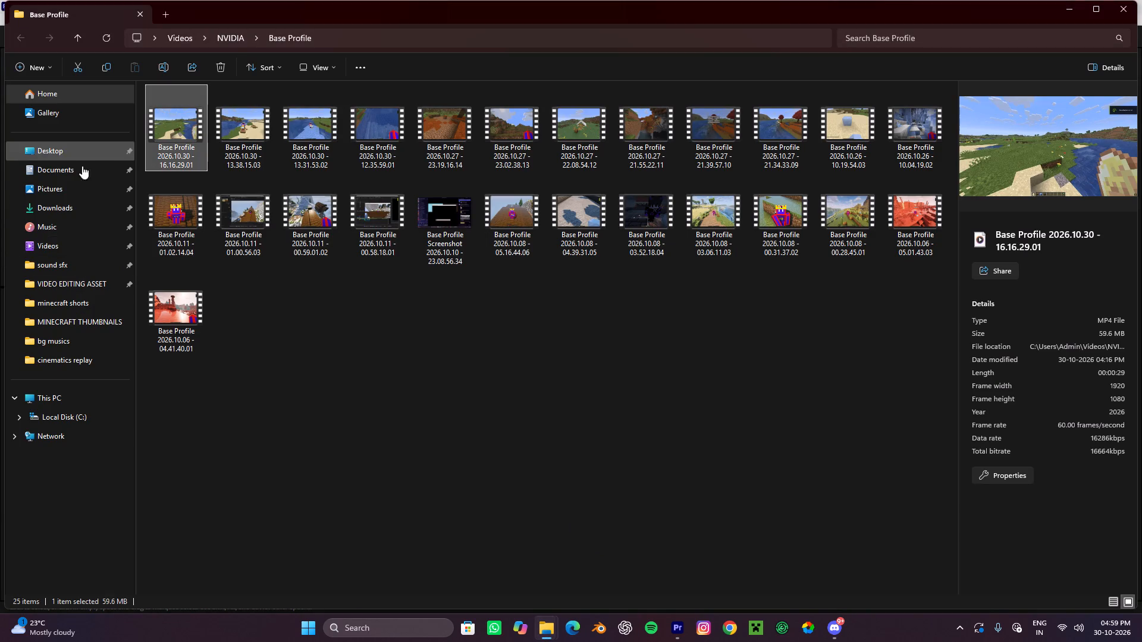
{"action": "left_click", "coordinate": [74, 146]}
{"action": "left_click", "coordinate": [44, 98]}
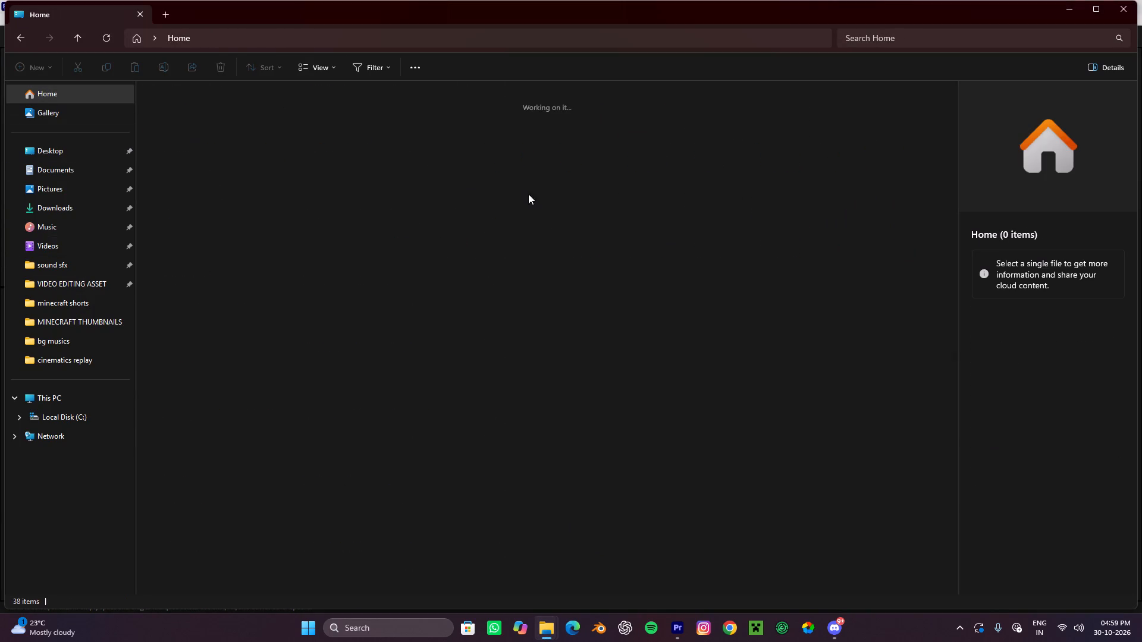
{"action": "scroll", "coordinate": [437, 262], "scroll_direction": "up", "scroll_amount": 4}
{"action": "left_click", "coordinate": [50, 191]}
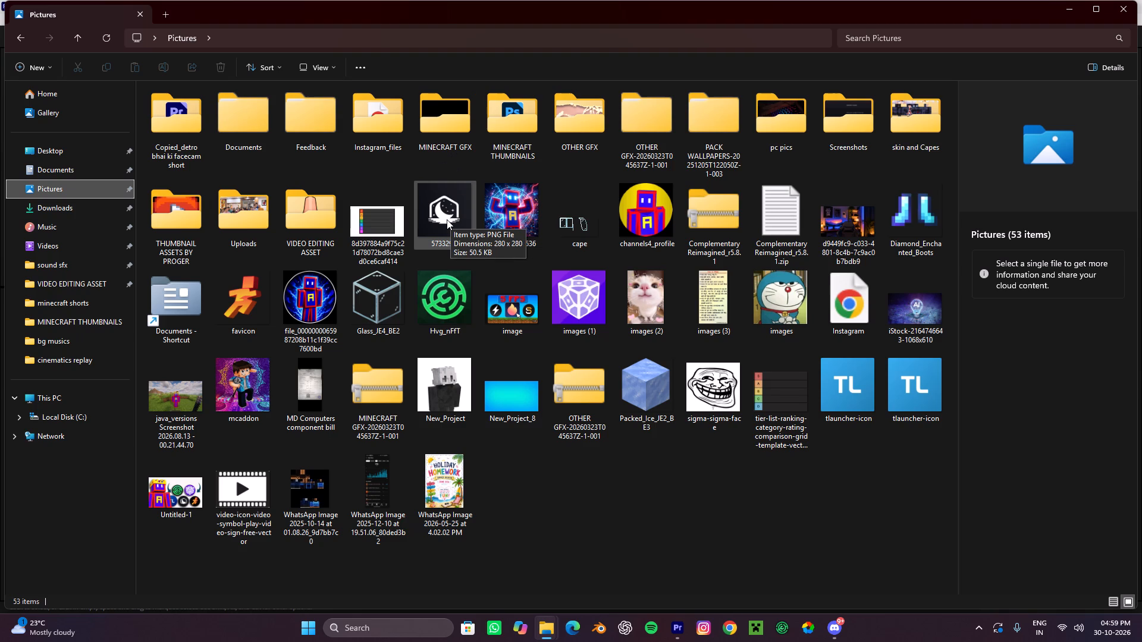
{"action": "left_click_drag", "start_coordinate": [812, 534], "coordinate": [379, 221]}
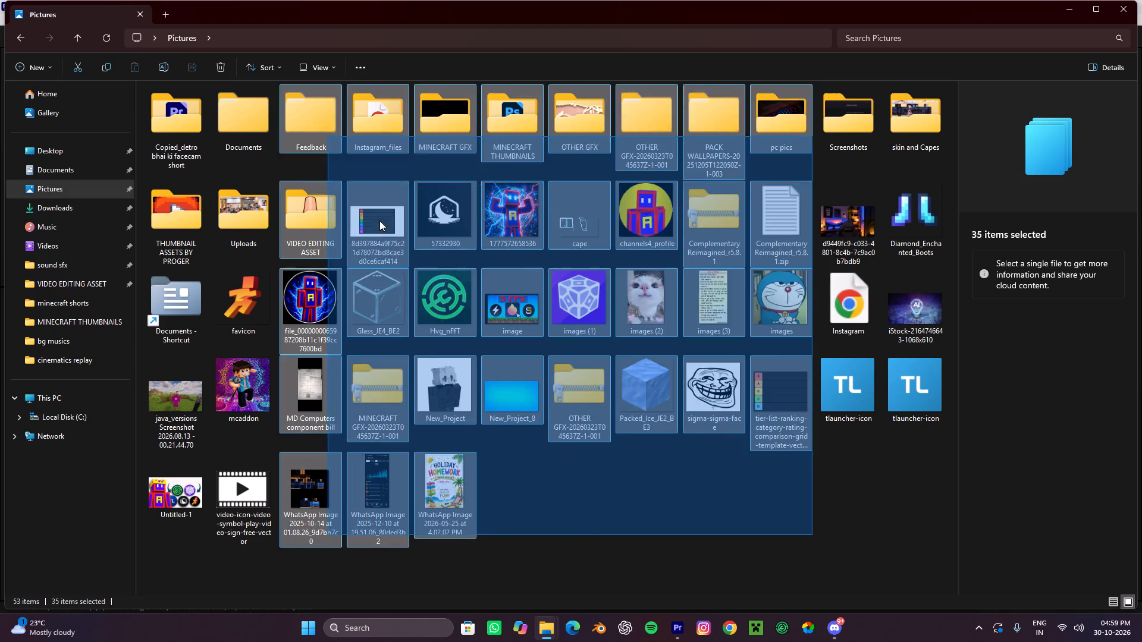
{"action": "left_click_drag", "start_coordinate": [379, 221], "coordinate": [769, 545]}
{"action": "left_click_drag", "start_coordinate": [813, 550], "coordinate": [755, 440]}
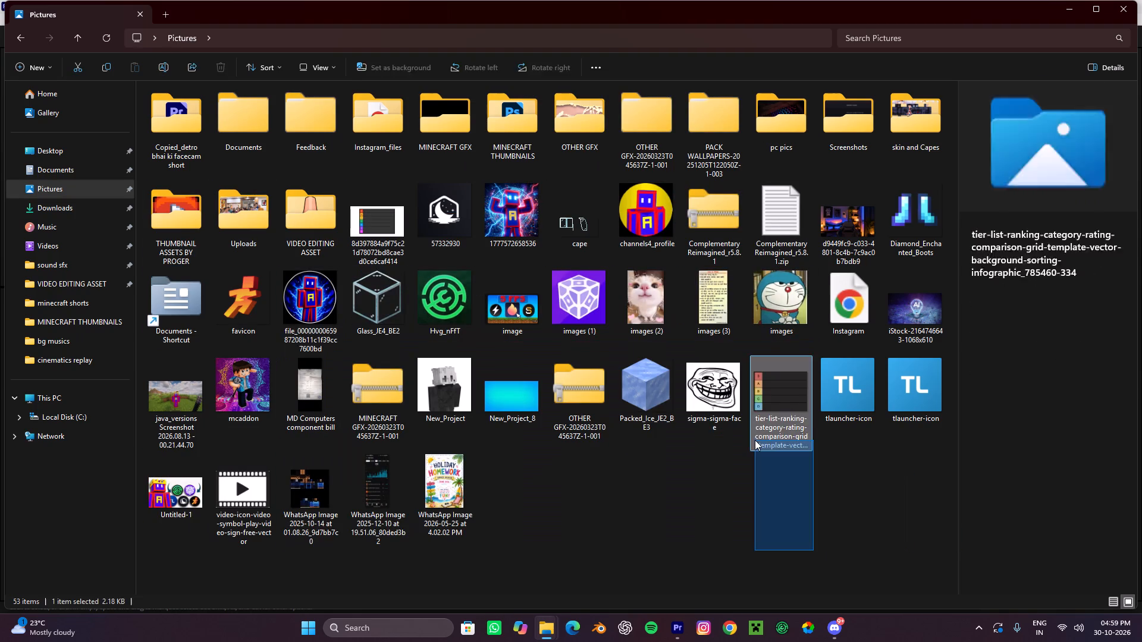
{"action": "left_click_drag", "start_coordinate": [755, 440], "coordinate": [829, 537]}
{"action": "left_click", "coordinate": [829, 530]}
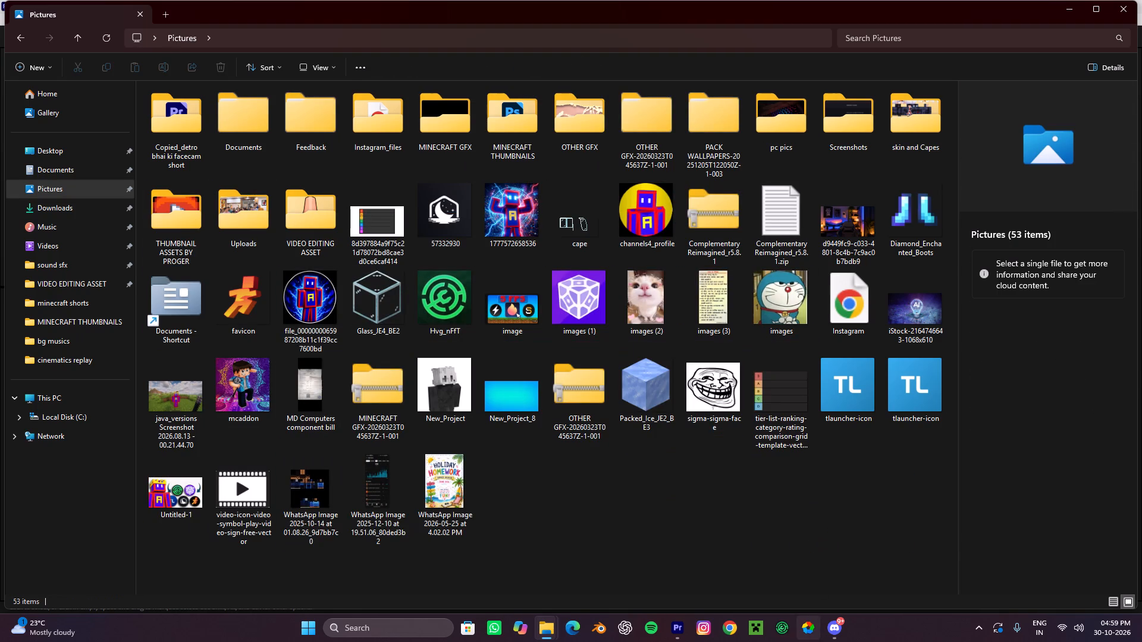
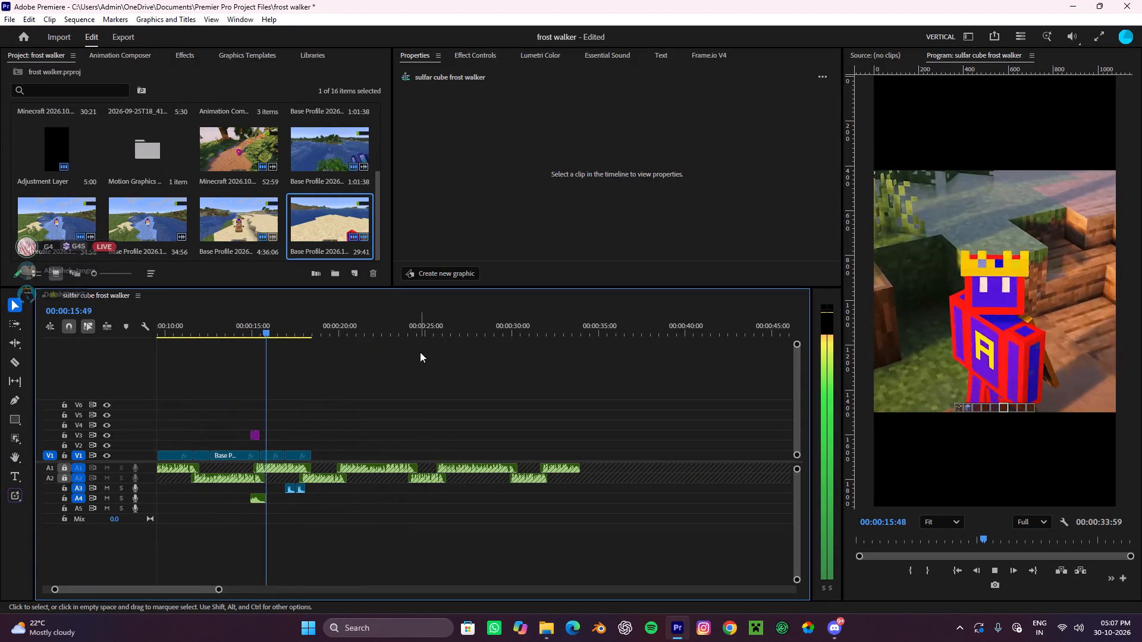
Stop the sequence playback at about 16 seconds, on the gameplay close-up of the crowned character.
{"action": "key", "text": "space"}
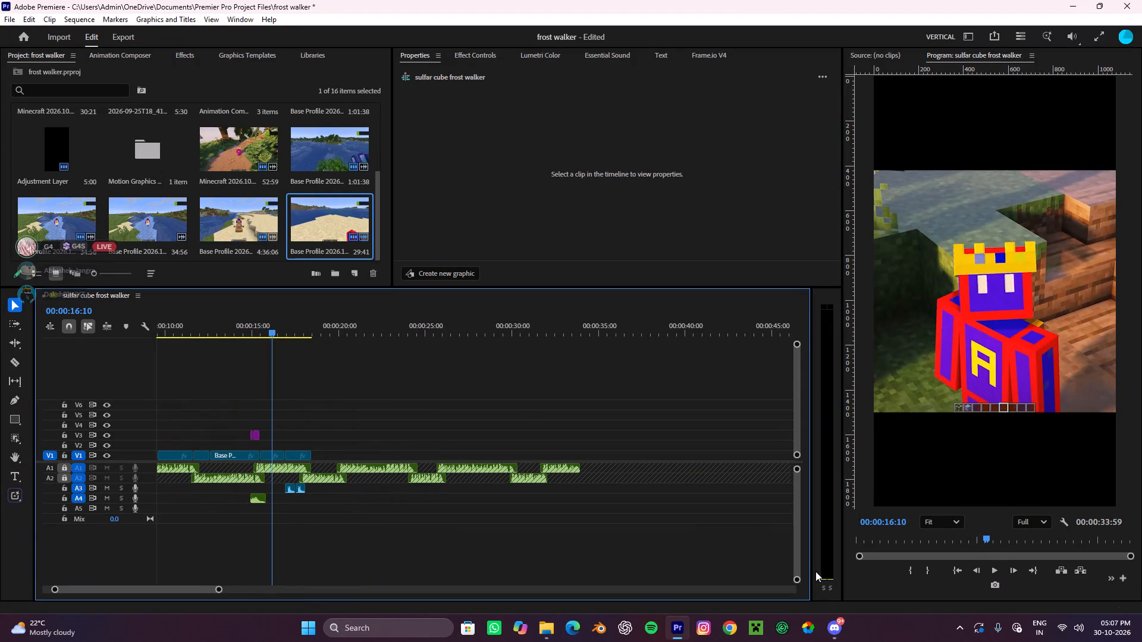
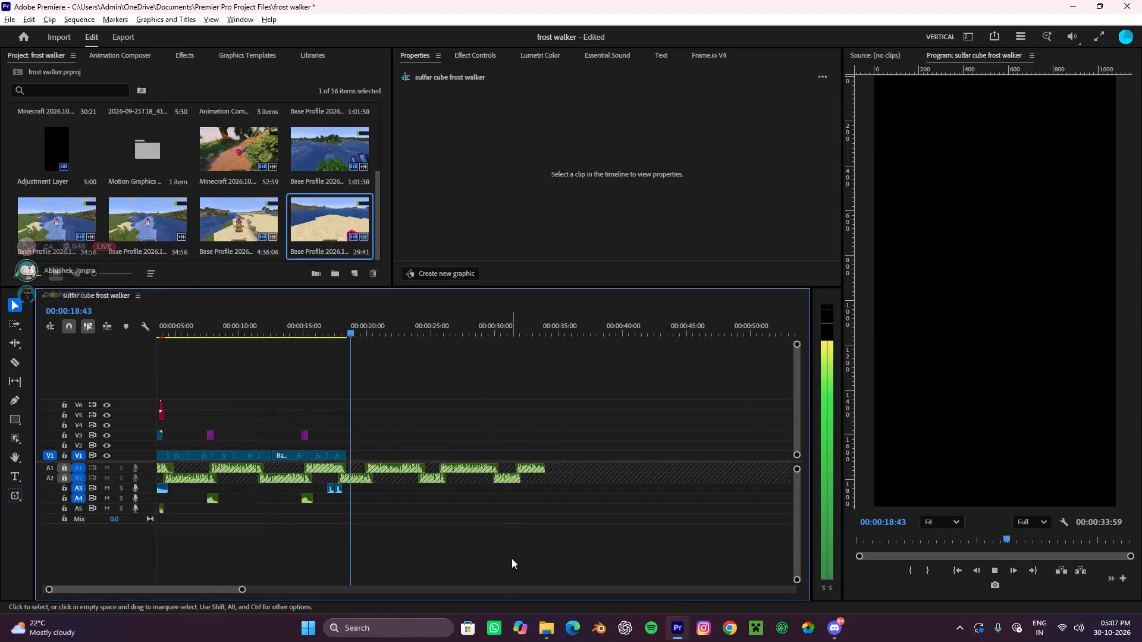
Stop playback at 00:00:19:53 and place the clip Minecraft 2026.10.26 - 11.41.56.05.mp4 on V1 at the playhead.
{"action": "scroll", "coordinate": [512, 558], "scroll_direction": "up", "scroll_amount": 3, "text": "alt"}
{"action": "scroll", "coordinate": [343, 535], "scroll_direction": "down", "scroll_amount": 4, "text": "alt"}
{"action": "scroll", "coordinate": [343, 535], "scroll_direction": "up", "scroll_amount": 4, "text": "alt"}
{"action": "key", "text": "space"}
{"action": "scroll", "coordinate": [343, 535], "scroll_direction": "down", "scroll_amount": 4, "text": "alt"}
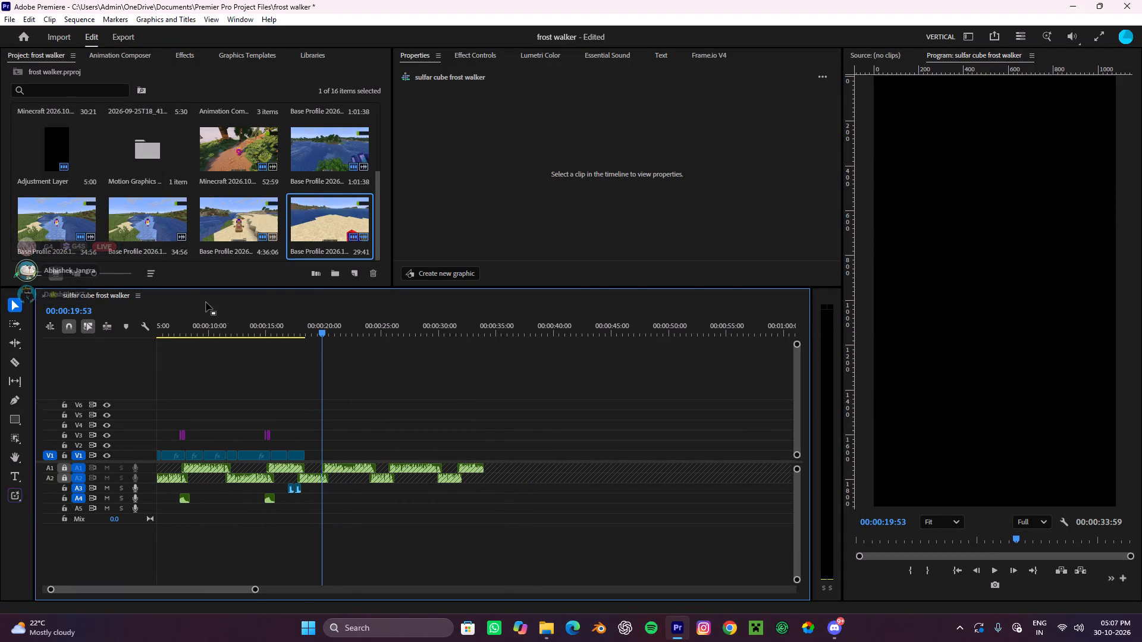
{"action": "scroll", "coordinate": [212, 204], "scroll_direction": "up", "scroll_amount": 1}
{"action": "left_click", "coordinate": [221, 218]}
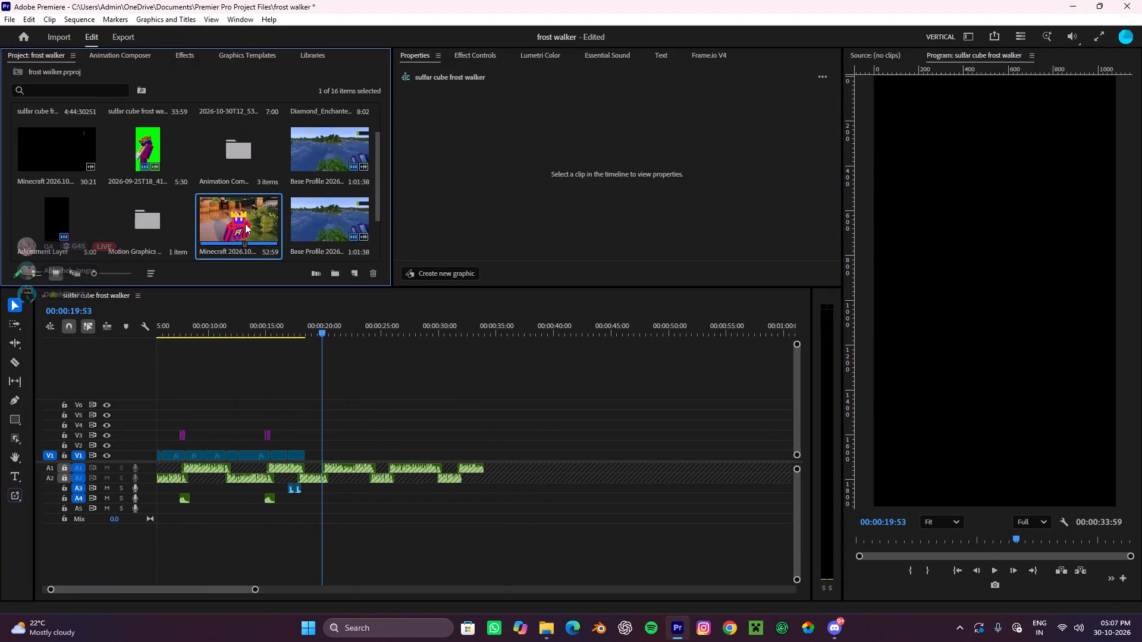
{"action": "left_click_drag", "start_coordinate": [244, 224], "coordinate": [310, 463]}
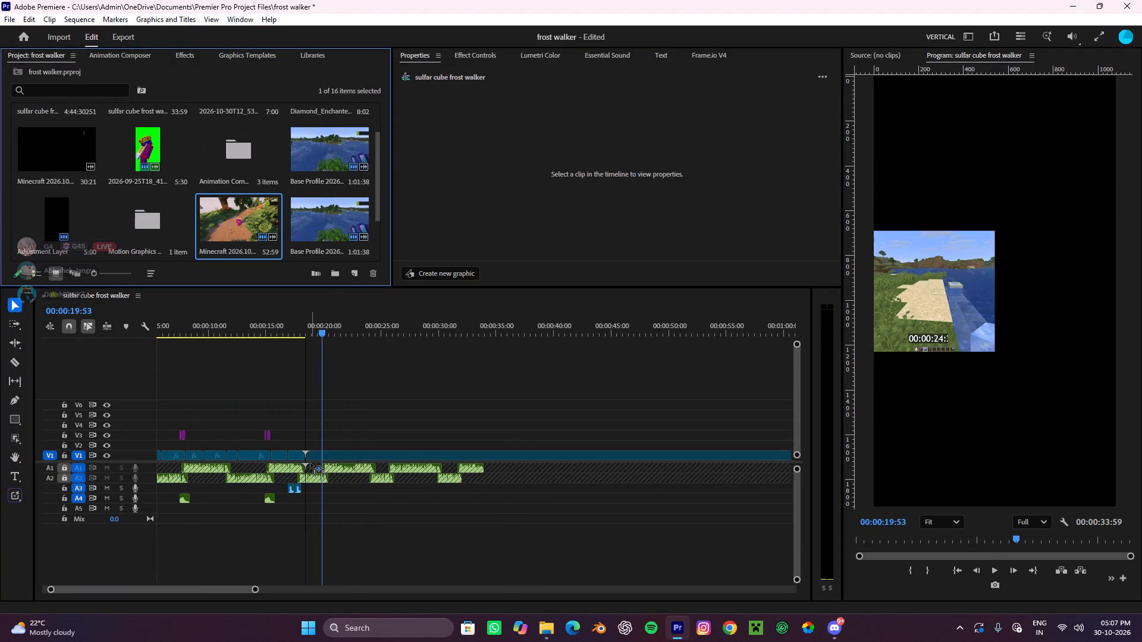
{"action": "left_click_drag", "start_coordinate": [310, 463], "coordinate": [320, 460]}
Cut the new Minecraft clip at about 47 seconds, at the crowned character facing the camera, and remove the part before the cut.
{"action": "scroll", "coordinate": [322, 460], "scroll_direction": "down", "scroll_amount": 11, "text": "alt"}
{"action": "left_click_drag", "start_coordinate": [233, 322], "coordinate": [299, 339]}
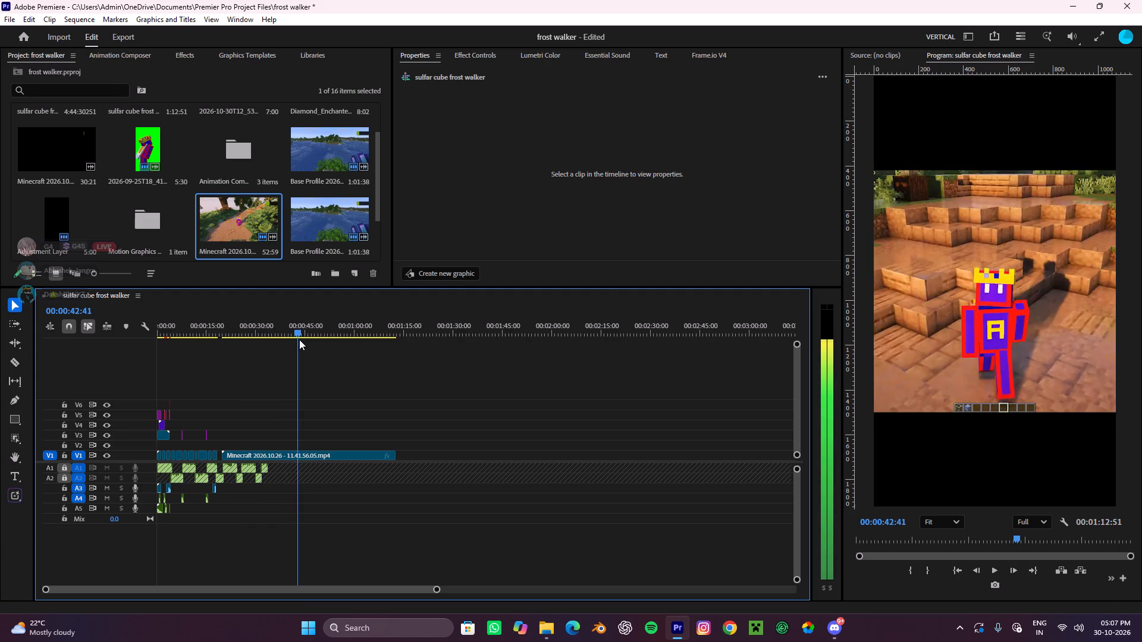
{"action": "left_click_drag", "start_coordinate": [299, 339], "coordinate": [315, 336]}
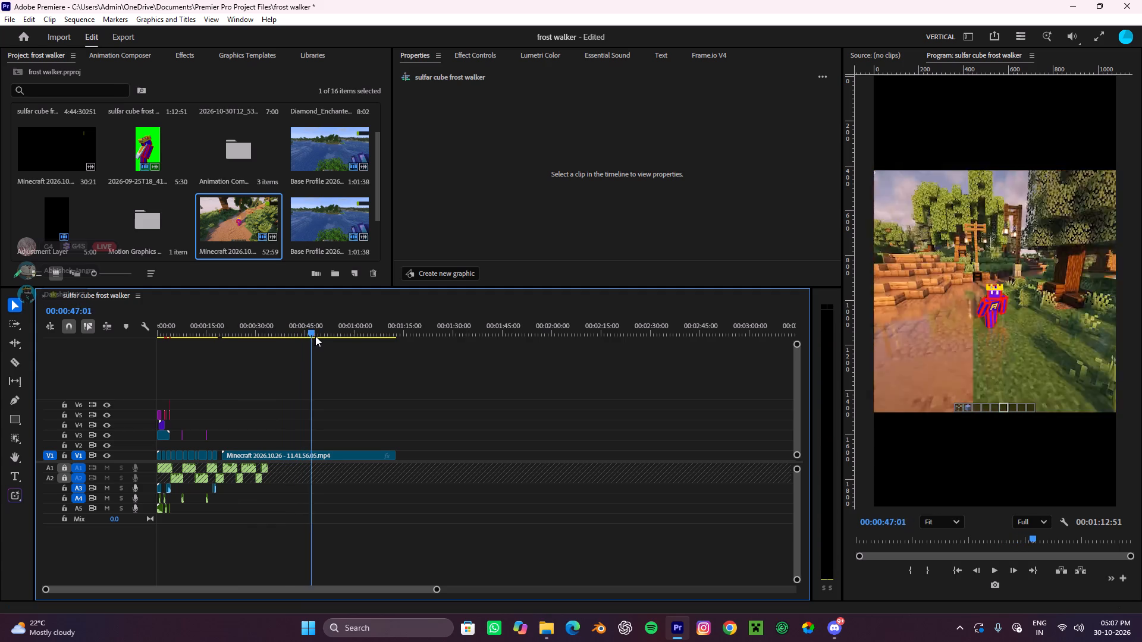
{"action": "left_click_drag", "start_coordinate": [315, 336], "coordinate": [315, 343]}
{"action": "scroll", "coordinate": [297, 382], "scroll_direction": "up", "scroll_amount": 13, "text": "alt"}
{"action": "scroll", "coordinate": [340, 506], "scroll_direction": "down", "scroll_amount": 1, "text": "alt"}
{"action": "scroll", "coordinate": [340, 506], "scroll_direction": "up", "scroll_amount": 13, "text": "alt"}
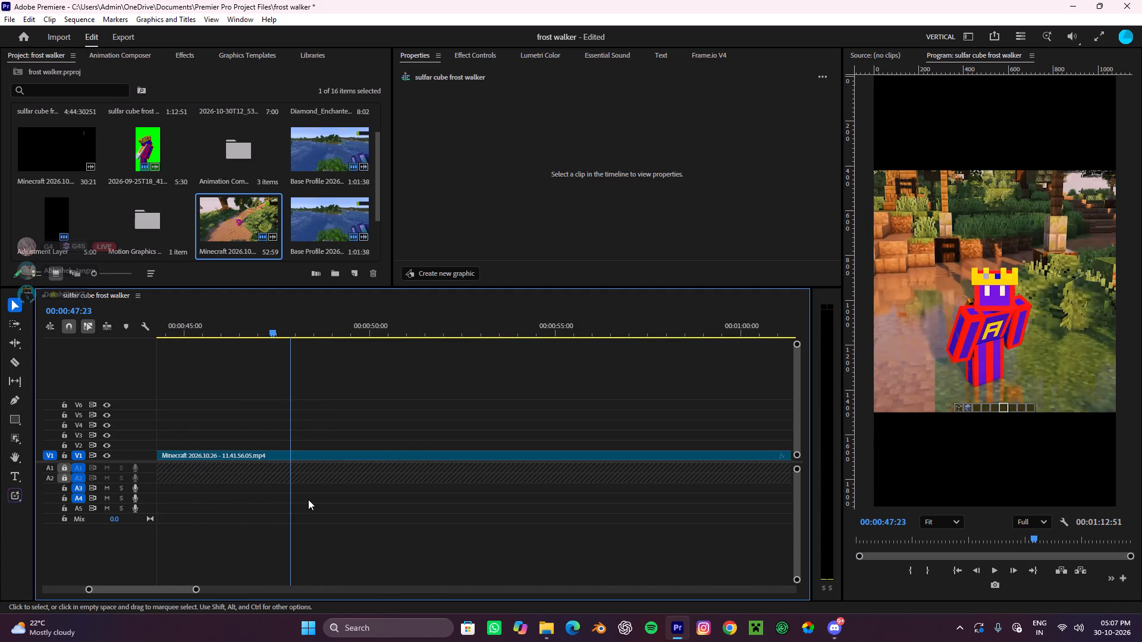
{"action": "key", "text": "c"}
{"action": "left_click", "coordinate": [275, 453]}
{"action": "key", "text": "v"}
{"action": "left_click", "coordinate": [237, 460]}
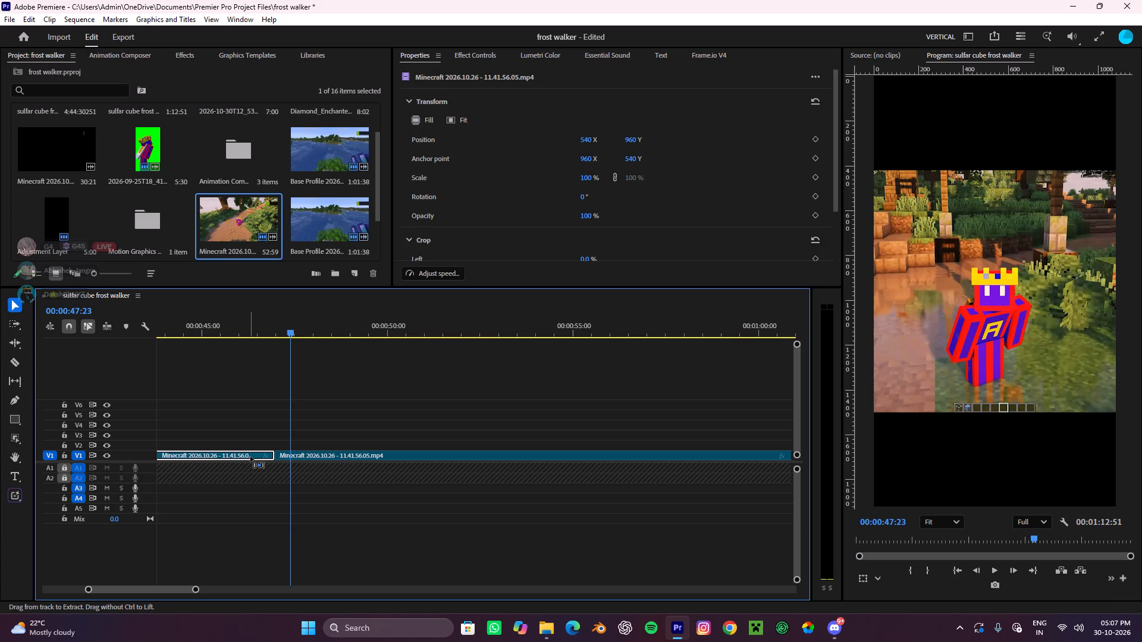
{"action": "key", "text": "ctrl+x"}
Close the empty gap on V1 before the remaining Minecraft clip and play across the join.
{"action": "scroll", "coordinate": [250, 457], "scroll_direction": "down", "scroll_amount": 11, "text": "alt"}
{"action": "scroll", "coordinate": [220, 452], "scroll_direction": "up", "scroll_amount": 19}
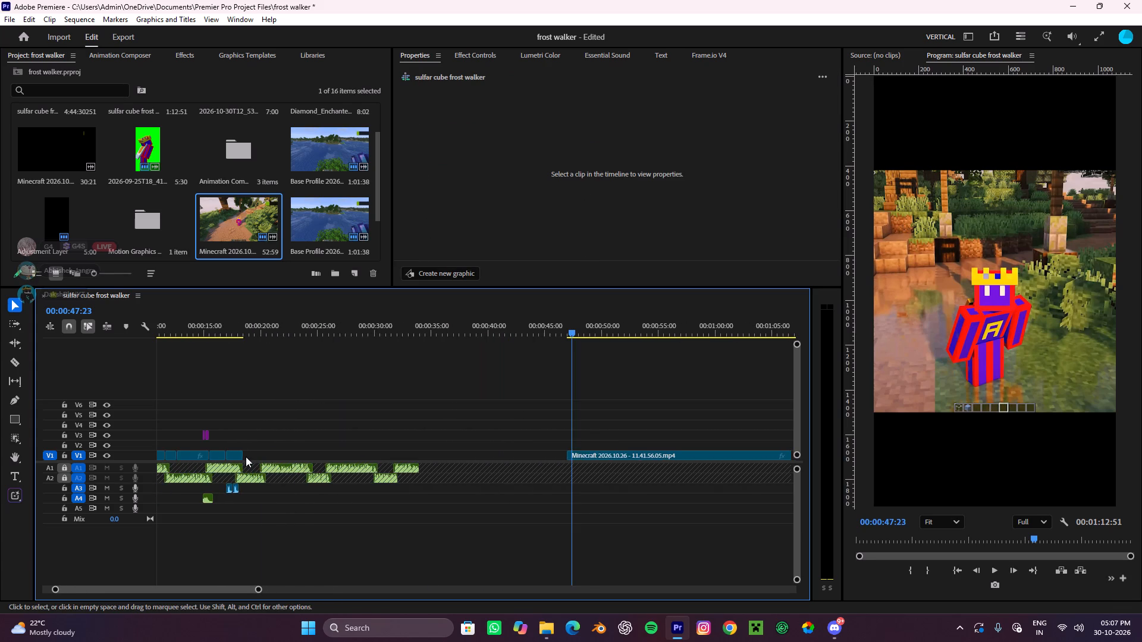
{"action": "left_click", "coordinate": [295, 455]}
{"action": "key", "text": "e"}
{"action": "key", "text": "space"}
{"action": "scroll", "coordinate": [281, 451], "scroll_direction": "up", "scroll_amount": 5, "text": "alt"}
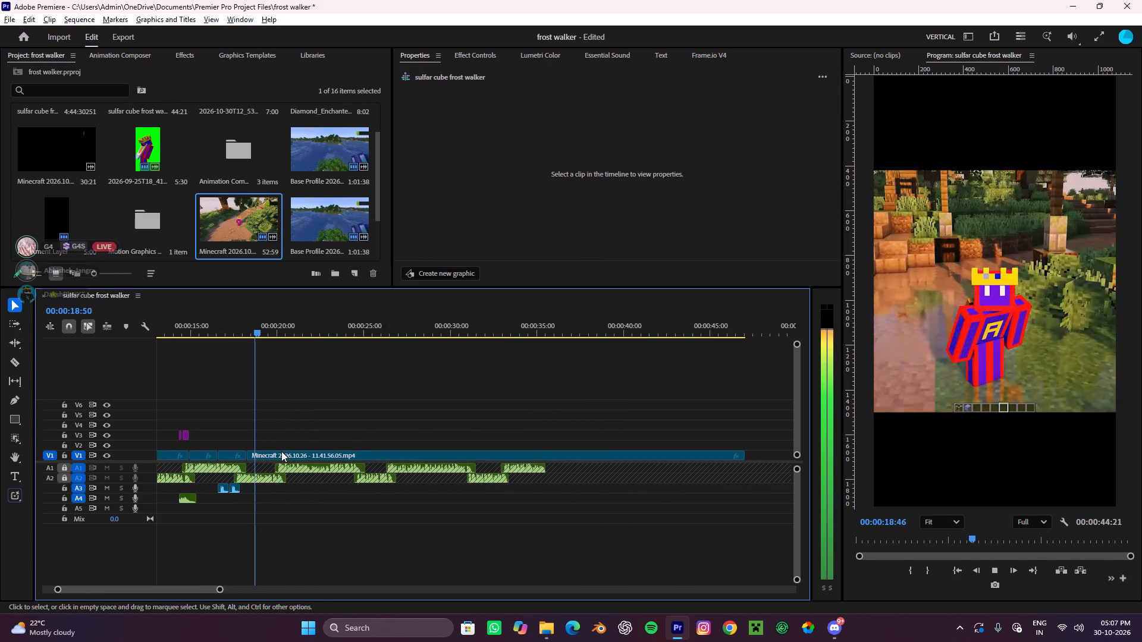
{"action": "key", "text": "space"}
Trim the start of the Minecraft clip slightly and move it earlier, over the end of the preceding Base Profile clip.
{"action": "scroll", "coordinate": [270, 461], "scroll_direction": "up", "scroll_amount": 5, "text": "alt"}
{"action": "left_click_drag", "start_coordinate": [237, 457], "coordinate": [242, 457]}
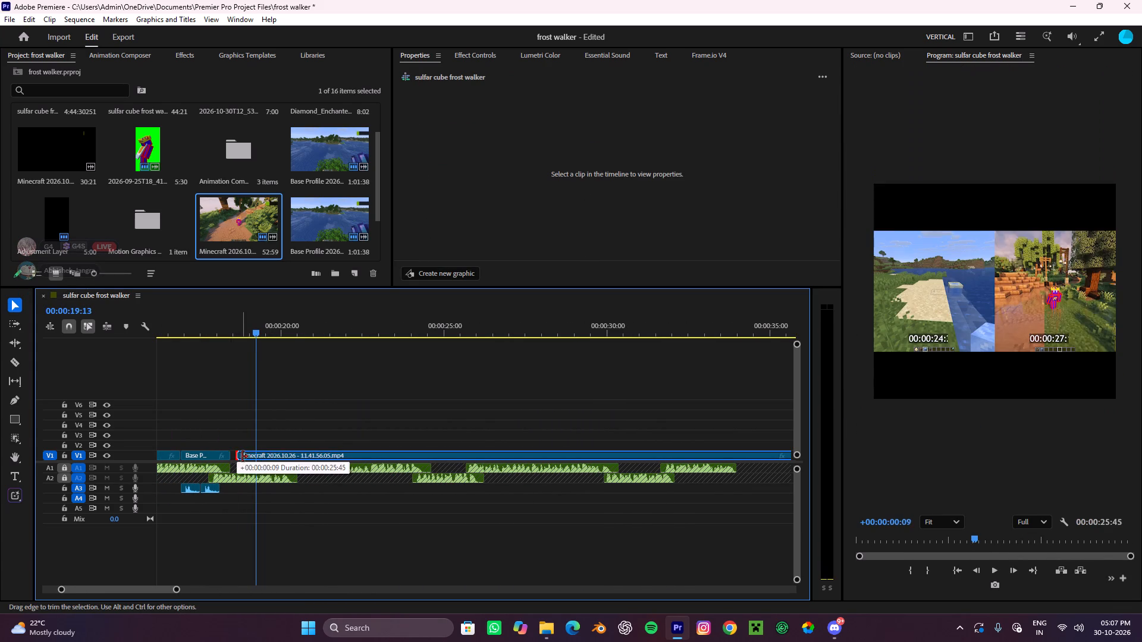
{"action": "left_click_drag", "start_coordinate": [242, 457], "coordinate": [247, 457]}
{"action": "left_click_drag", "start_coordinate": [261, 456], "coordinate": [241, 457]}
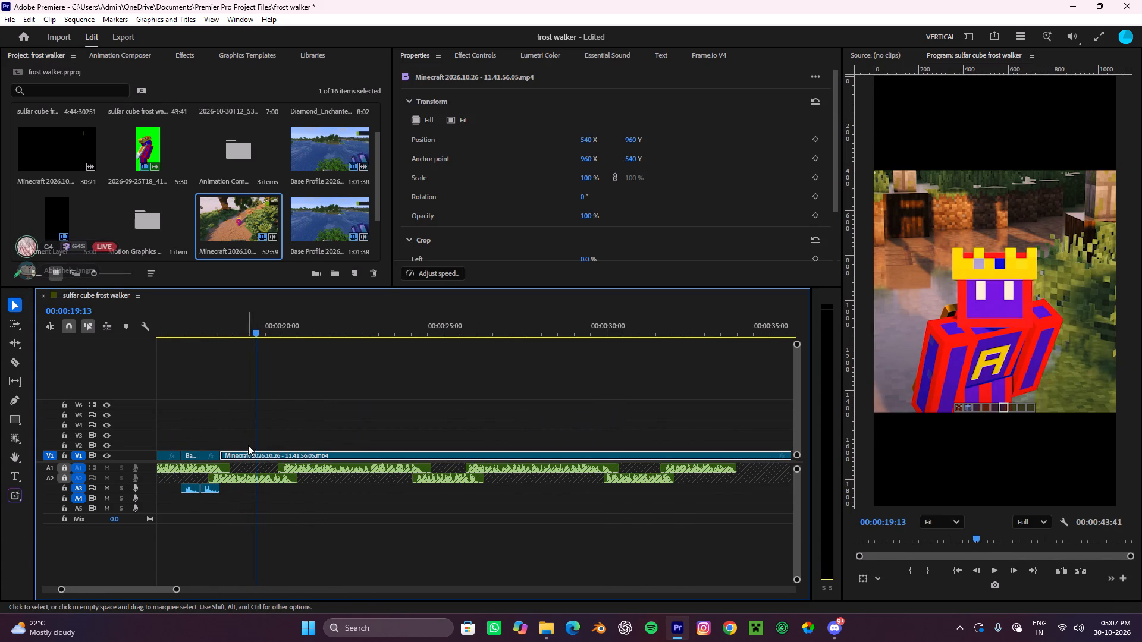
Play the sequence briefly from about 17 seconds to check the lead-in to the Minecraft clip.
{"action": "left_click_drag", "start_coordinate": [262, 329], "coordinate": [194, 401]}
{"action": "left_click", "coordinate": [285, 410]}
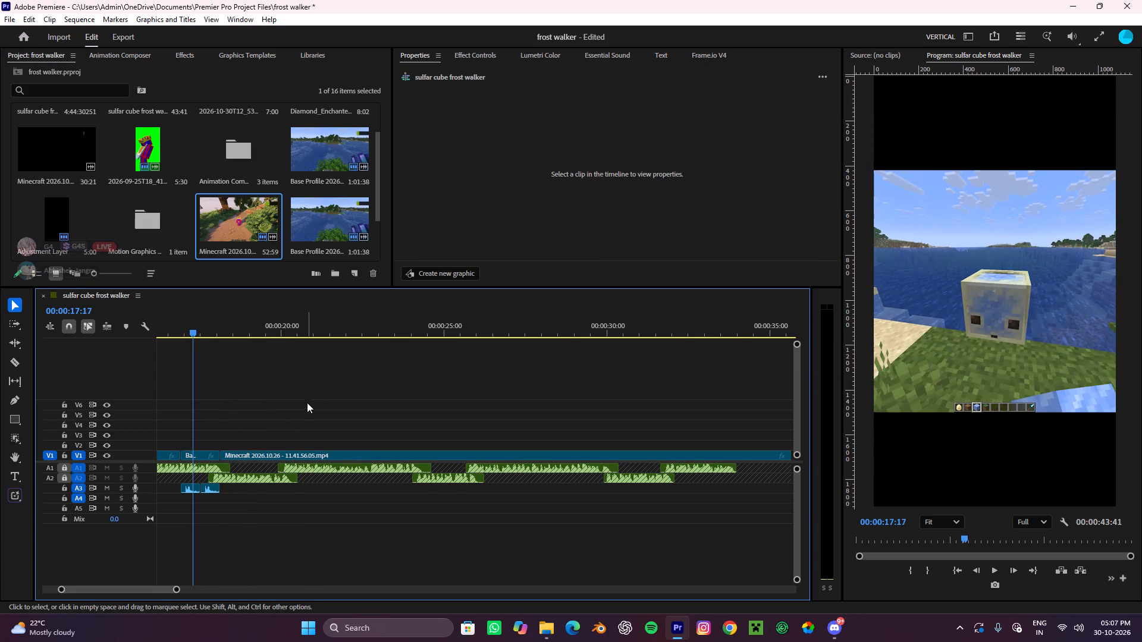
{"action": "scroll", "coordinate": [325, 404], "scroll_direction": "down", "scroll_amount": 4, "text": "alt"}
{"action": "key", "text": "space"}
{"action": "key", "text": "space"}
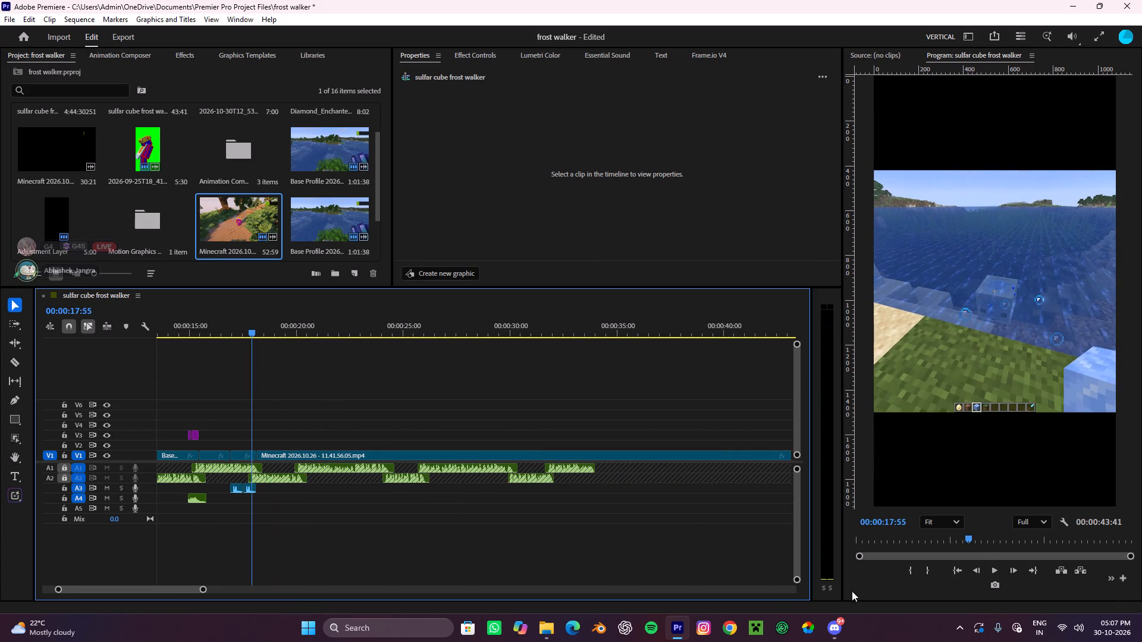
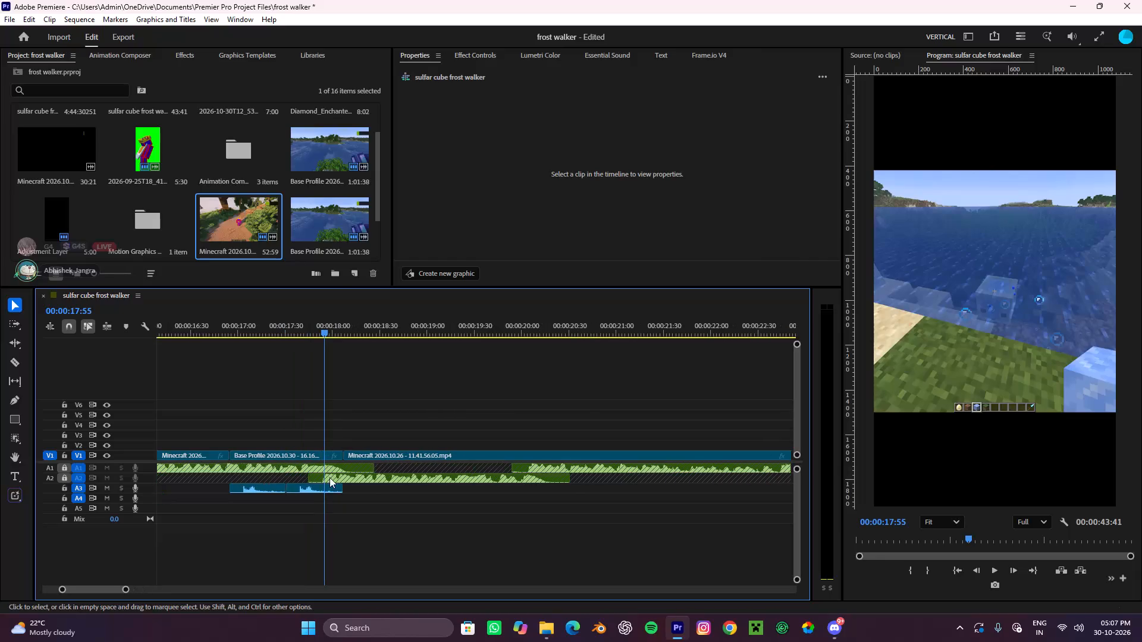
Trim the end of the last Base Profile clip back to about 18 seconds and move the following Minecraft clip up against it.
{"action": "left_click_drag", "start_coordinate": [343, 452], "coordinate": [335, 465]}
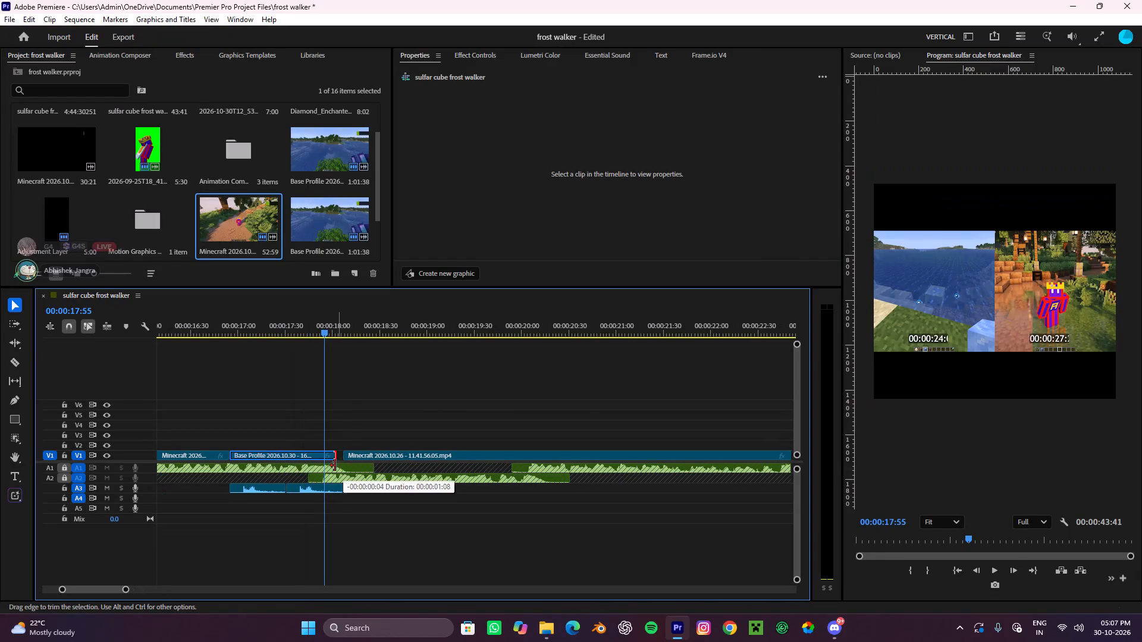
{"action": "left_click_drag", "start_coordinate": [335, 465], "coordinate": [332, 469]}
{"action": "left_click_drag", "start_coordinate": [359, 455], "coordinate": [348, 456]}
{"action": "left_click", "coordinate": [356, 405]}
Play the sequence from about 16 seconds to check the new join and find where the Minecraft clip should end.
{"action": "key", "text": "space"}
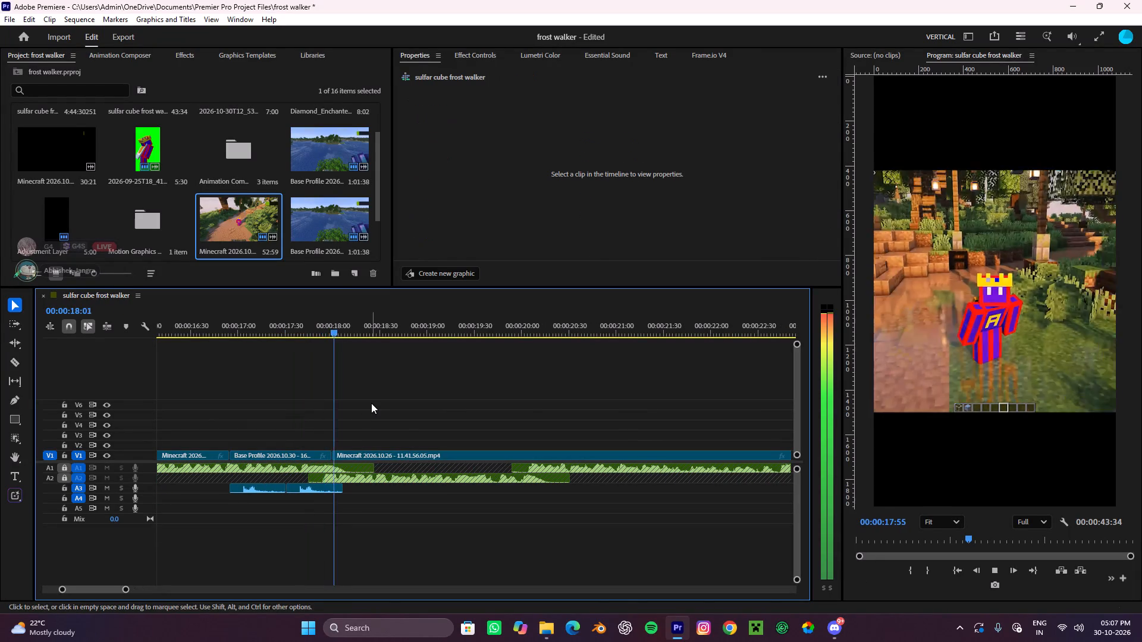
{"action": "scroll", "coordinate": [371, 404], "scroll_direction": "down", "scroll_amount": 9, "text": "alt"}
{"action": "key", "text": "space"}
{"action": "left_click_drag", "start_coordinate": [413, 321], "coordinate": [310, 381]}
{"action": "key", "text": "space"}
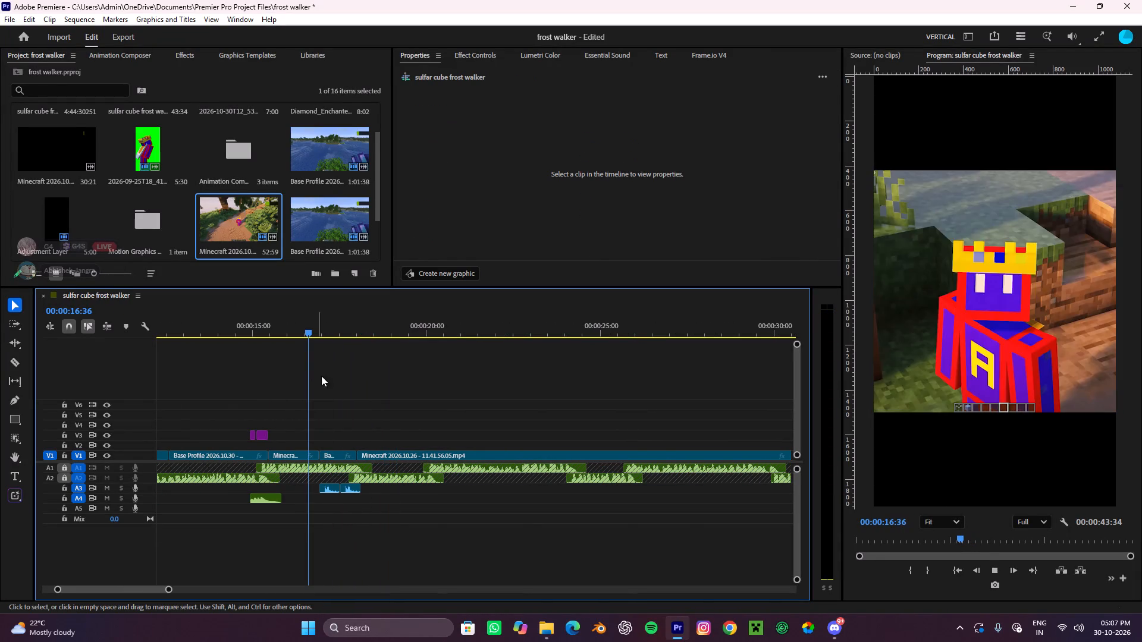
{"action": "scroll", "coordinate": [393, 386], "scroll_direction": "down", "scroll_amount": 4, "text": "alt"}
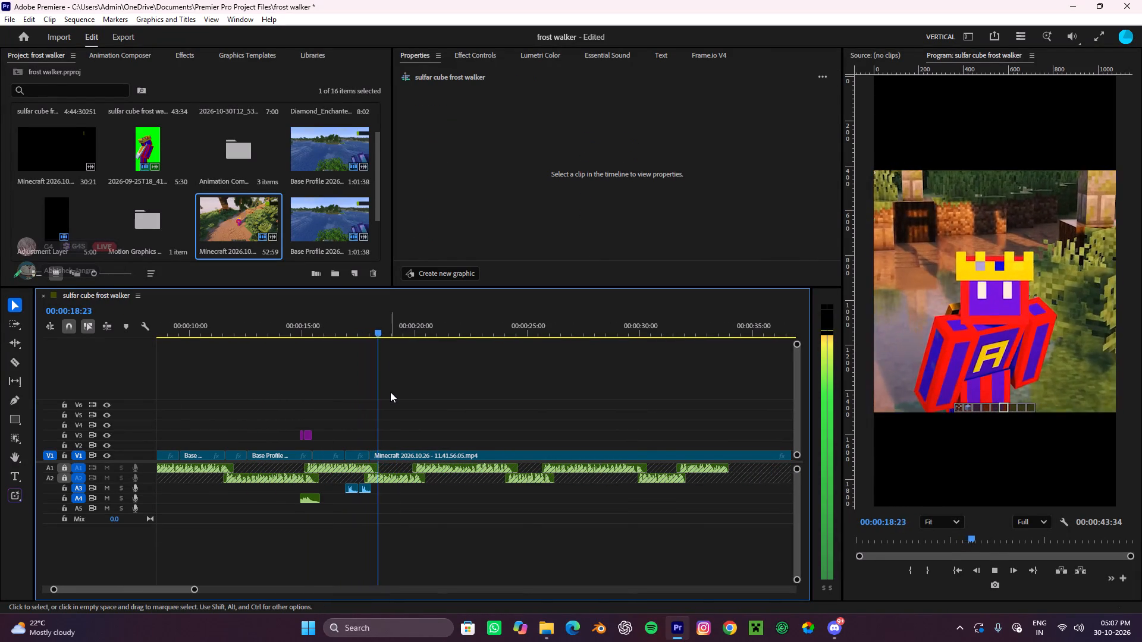
{"action": "key", "text": "space"}
{"action": "scroll", "coordinate": [400, 398], "scroll_direction": "up", "scroll_amount": 4, "text": "alt"}
{"action": "key", "text": "space"}
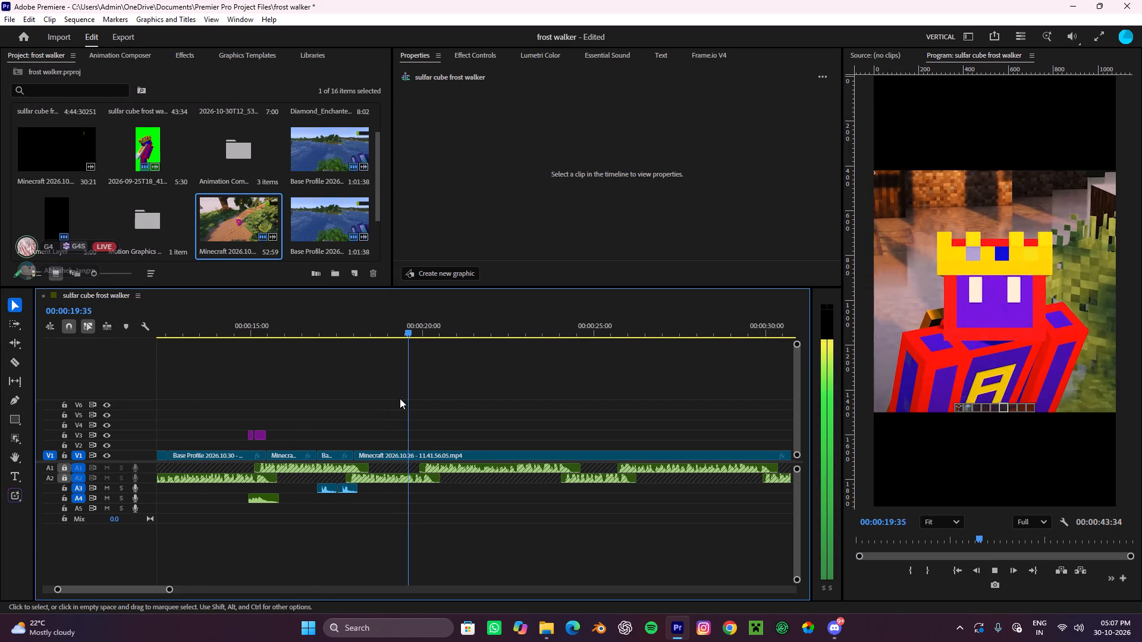
{"action": "key", "text": "space"}
Split the last Minecraft clip at 00:00:20:13 and remove the part after the cut.
{"action": "key", "text": "c"}
{"action": "left_click", "coordinate": [433, 459]}
{"action": "key", "text": "v"}
{"action": "left_click", "coordinate": [447, 455]}
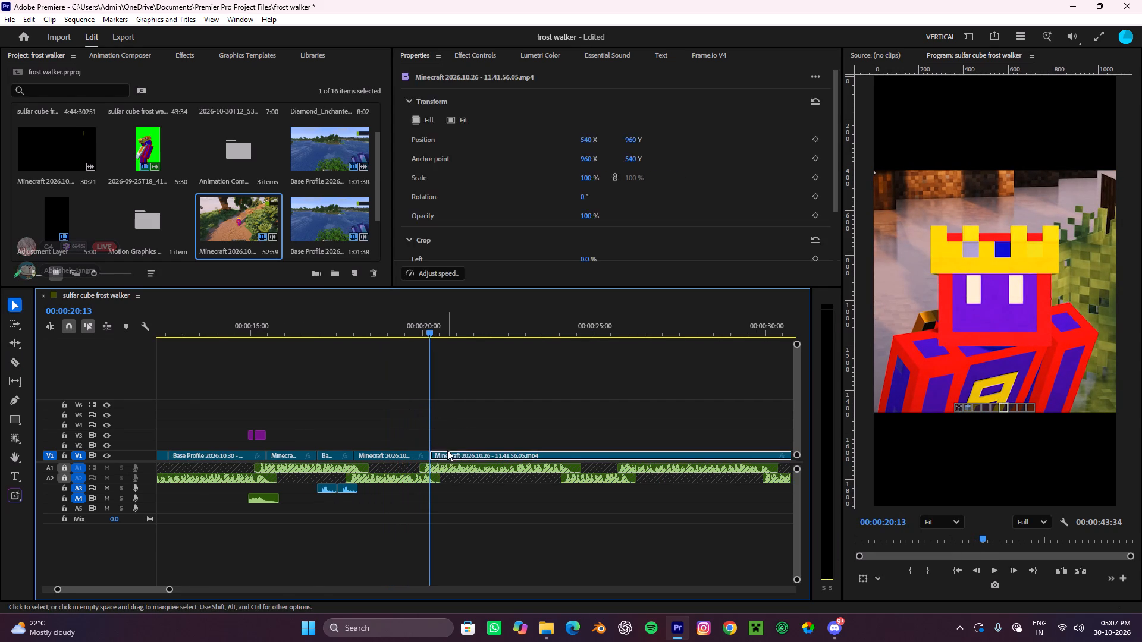
{"action": "key", "text": "ctrl+x"}
Play on past the end of the V1 footage to hear the voice-over section that still needs video.
{"action": "scroll", "coordinate": [445, 447], "scroll_direction": "down", "scroll_amount": 4, "text": "alt"}
{"action": "key", "text": "space"}
{"action": "scroll", "coordinate": [444, 447], "scroll_direction": "down", "scroll_amount": 3, "text": "alt"}
{"action": "scroll", "coordinate": [444, 447], "scroll_direction": "up", "scroll_amount": 3, "text": "alt"}
{"action": "scroll", "coordinate": [443, 447], "scroll_direction": "down", "scroll_amount": 9, "text": "alt"}
{"action": "scroll", "coordinate": [443, 447], "scroll_direction": "up", "scroll_amount": 1, "text": "alt"}
{"action": "scroll", "coordinate": [443, 447], "scroll_direction": "down", "scroll_amount": 1, "text": "alt"}
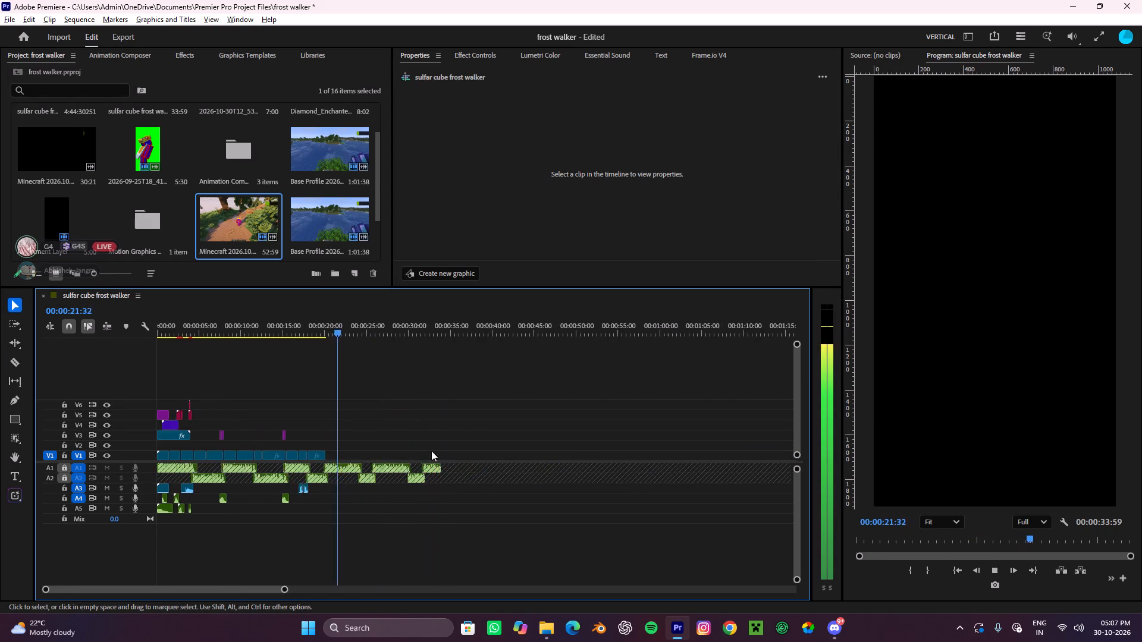
{"action": "scroll", "coordinate": [413, 454], "scroll_direction": "up", "scroll_amount": 5, "text": "alt"}
{"action": "key", "text": "space"}
Switch to File Explorer, open the cinematics replay folder and look through its clips for the next footage.
{"action": "left_click", "coordinate": [555, 628]}
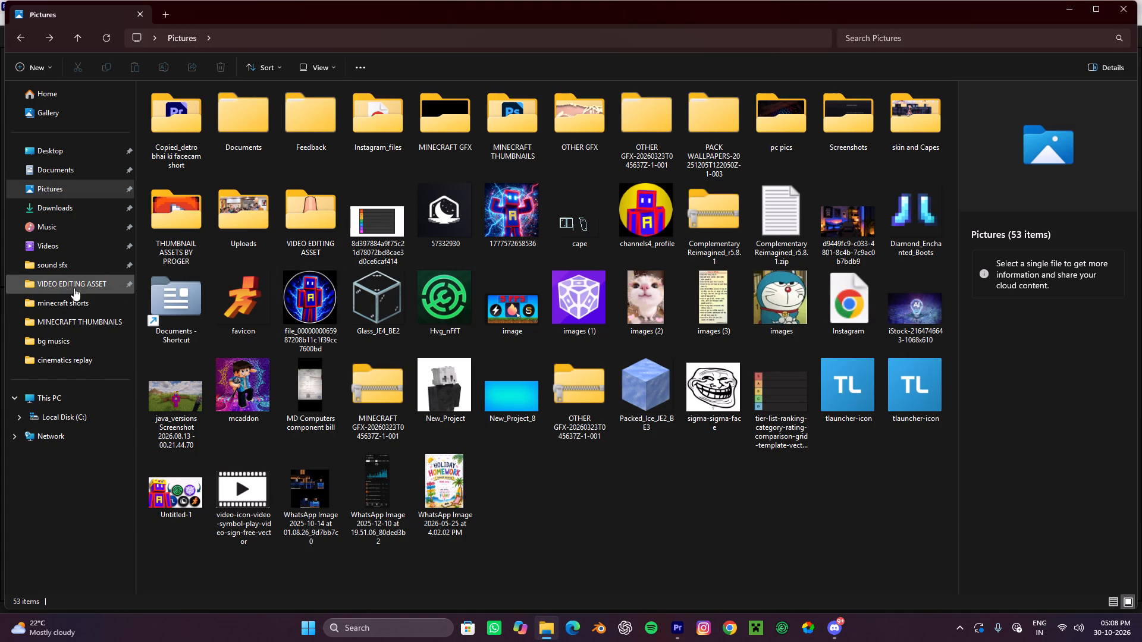
{"action": "left_click", "coordinate": [64, 350]}
{"action": "left_click", "coordinate": [59, 362]}
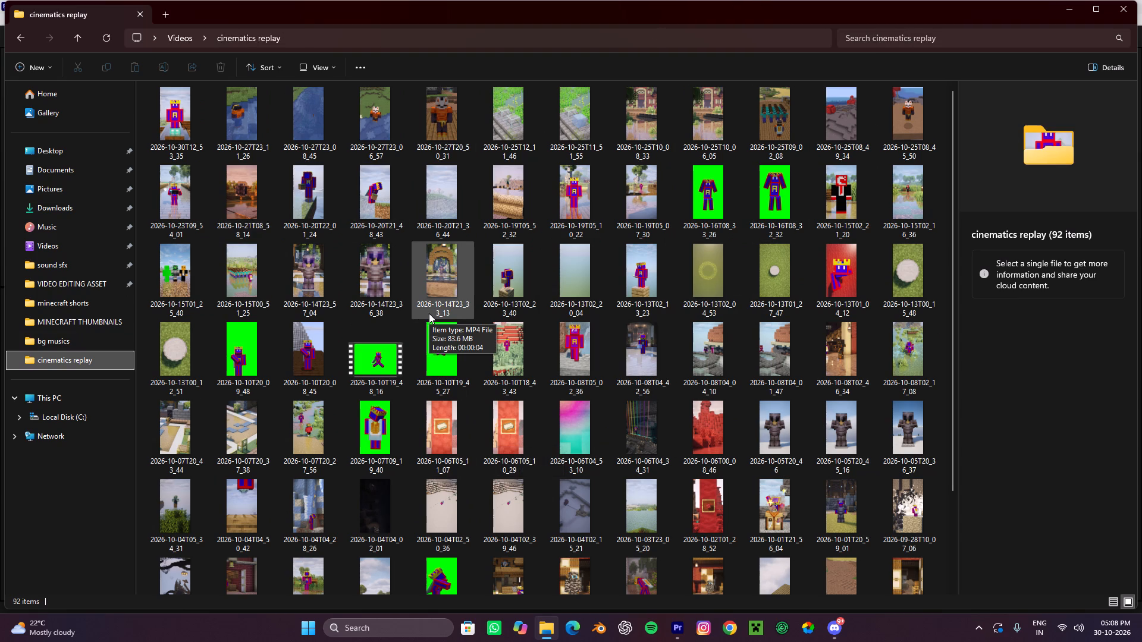
{"action": "scroll", "coordinate": [438, 333], "scroll_direction": "down", "scroll_amount": 4}
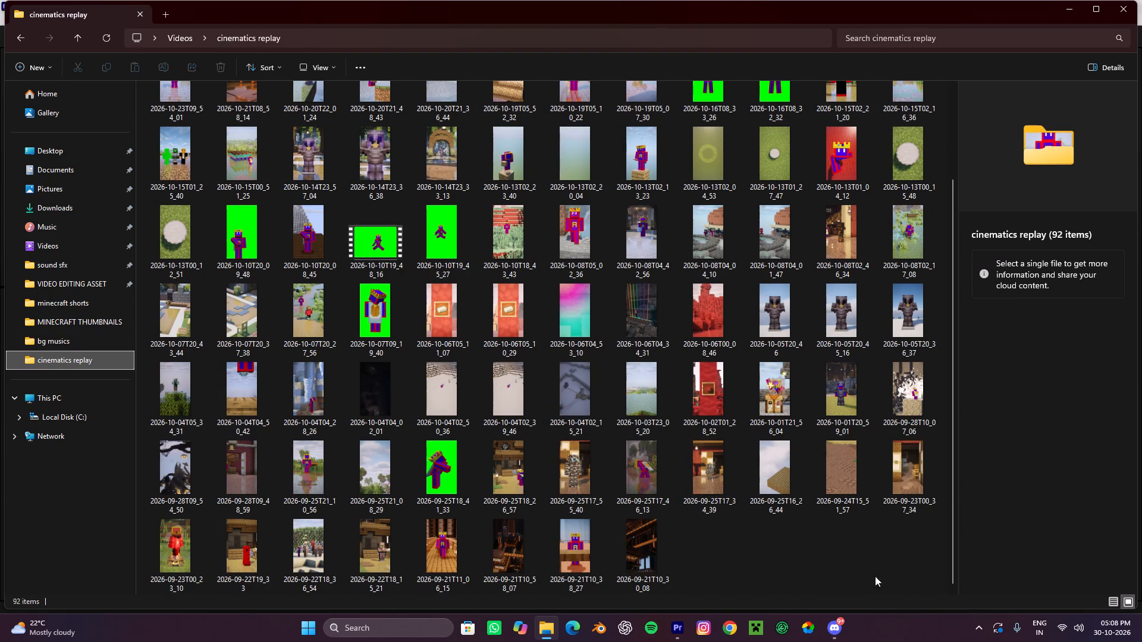
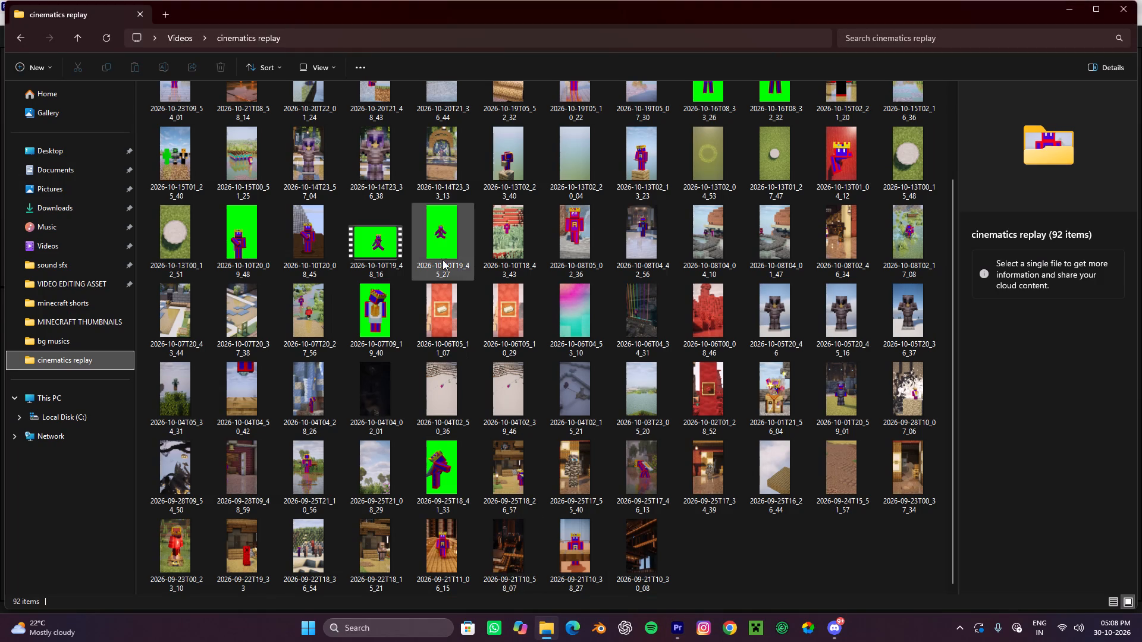
Pick the replay clip 2026-10-01T21_56_04 from the cinematics replay folder and place it on V1 in Premiere after the existing footage.
{"action": "scroll", "coordinate": [577, 267], "scroll_direction": "up", "scroll_amount": 4}
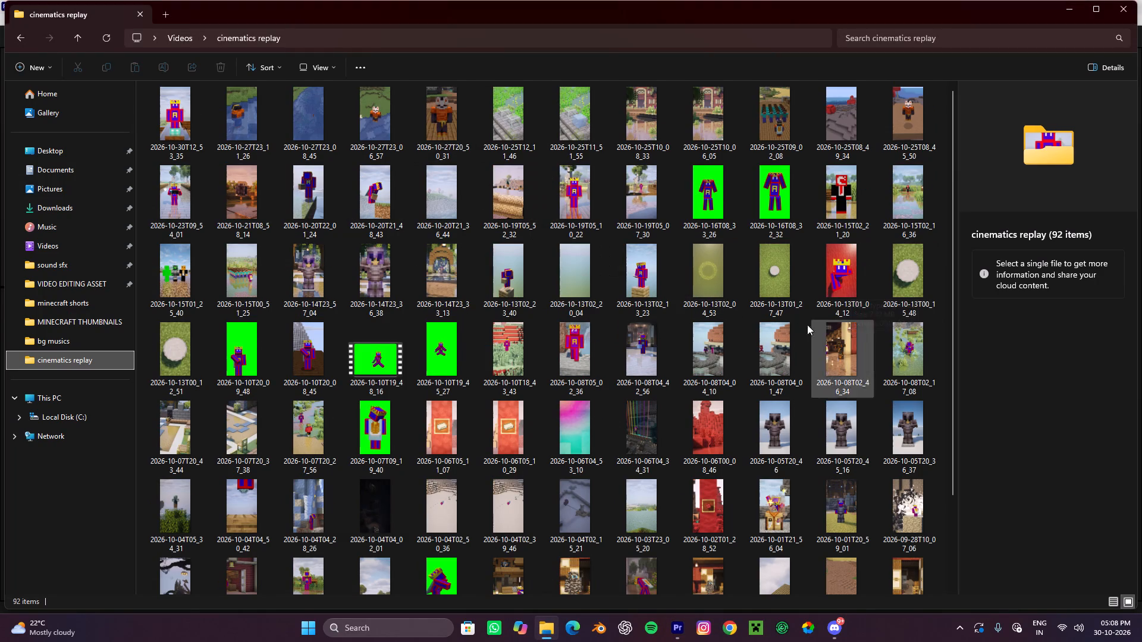
{"action": "scroll", "coordinate": [820, 383], "scroll_direction": "down", "scroll_amount": 3}
{"action": "scroll", "coordinate": [837, 460], "scroll_direction": "down", "scroll_amount": 3}
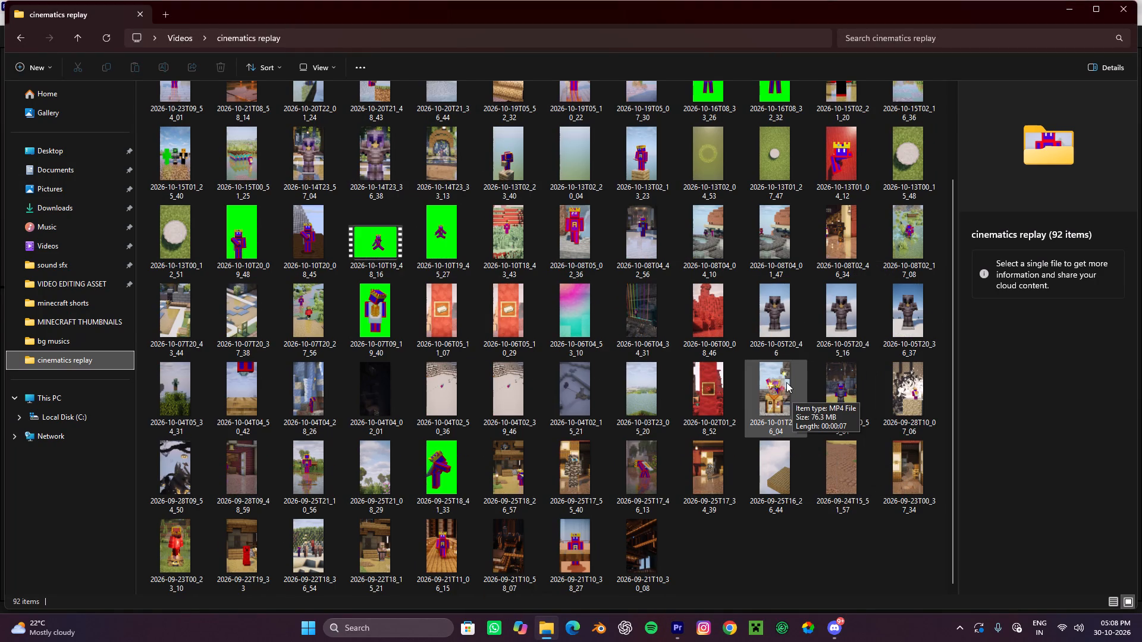
{"action": "left_click_drag", "start_coordinate": [779, 358], "coordinate": [792, 523]}
{"action": "left_click", "coordinate": [842, 544]}
{"action": "left_click", "coordinate": [792, 388]}
{"action": "left_click_drag", "start_coordinate": [792, 388], "coordinate": [284, 499]}
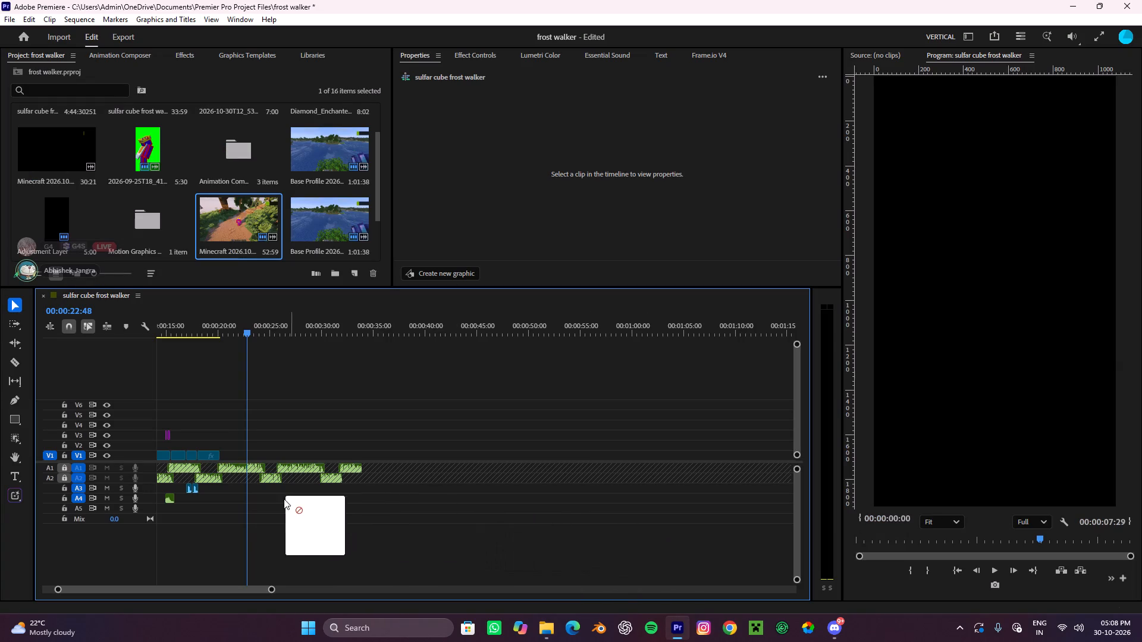
{"action": "left_click_drag", "start_coordinate": [284, 499], "coordinate": [233, 451]}
Close the gap on V1 by moving clip 2026-10-01T21_56_04.mp4 directly against the end of the last Minecraft clip.
{"action": "scroll", "coordinate": [233, 451], "scroll_direction": "up", "scroll_amount": 2, "text": "alt"}
{"action": "scroll", "coordinate": [233, 451], "scroll_direction": "down", "scroll_amount": 1, "text": "alt"}
{"action": "scroll", "coordinate": [233, 451], "scroll_direction": "up", "scroll_amount": 9, "text": "alt"}
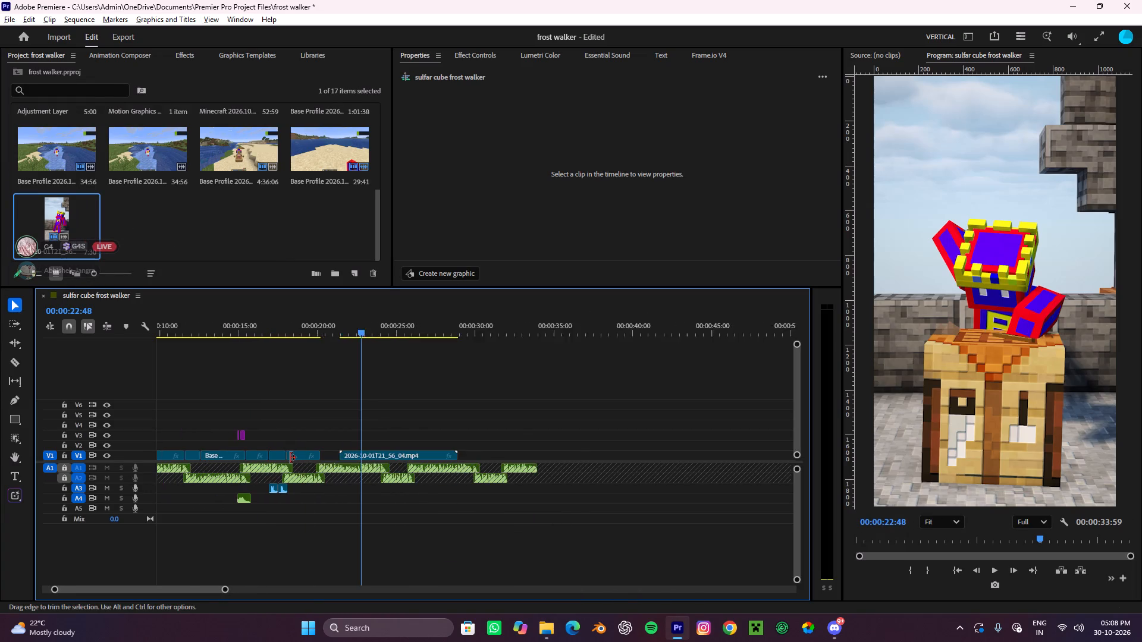
{"action": "scroll", "coordinate": [290, 458], "scroll_direction": "up", "scroll_amount": 5, "text": "alt"}
{"action": "left_click_drag", "start_coordinate": [425, 333], "coordinate": [396, 344]}
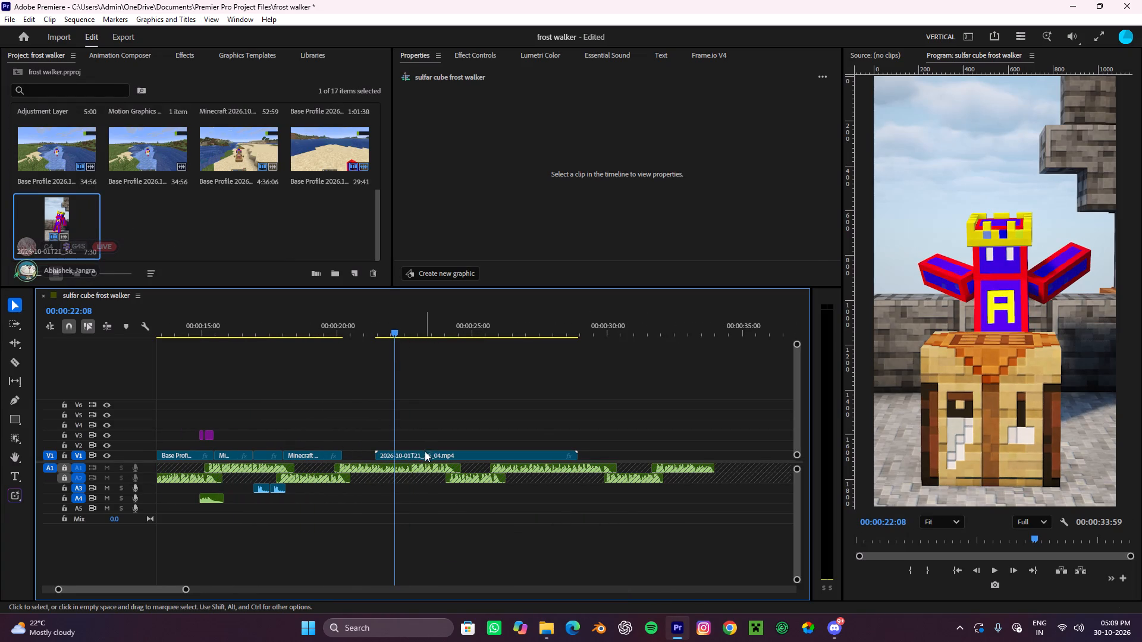
{"action": "left_click_drag", "start_coordinate": [424, 451], "coordinate": [393, 451]}
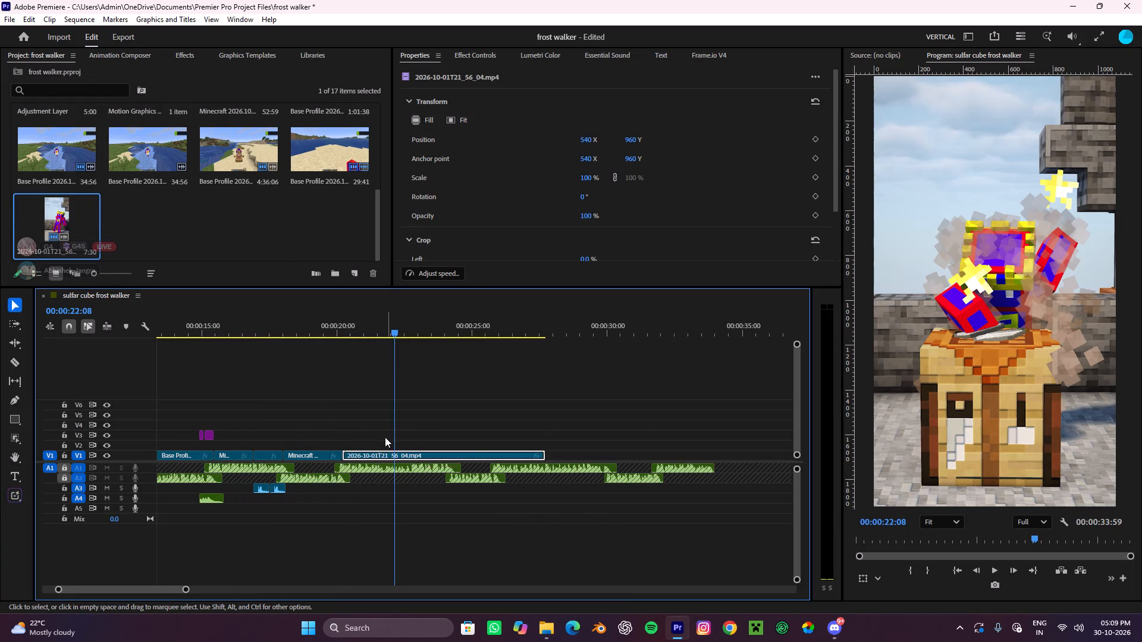
{"action": "scroll", "coordinate": [372, 442], "scroll_direction": "up", "scroll_amount": 11, "text": "alt"}
{"action": "left_click_drag", "start_coordinate": [335, 452], "coordinate": [326, 453]}
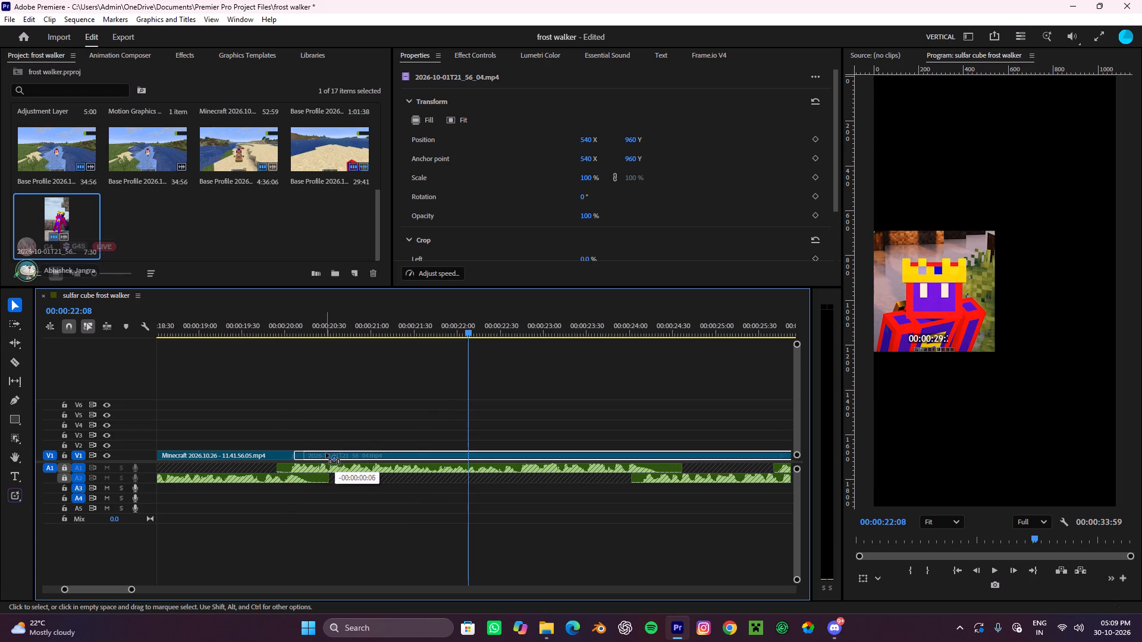
{"action": "left_click_drag", "start_coordinate": [326, 453], "coordinate": [322, 453]}
Play the sequence from about 20 seconds to check the new join and find where the crafting-table clip should end.
{"action": "left_click_drag", "start_coordinate": [482, 317], "coordinate": [276, 379]}
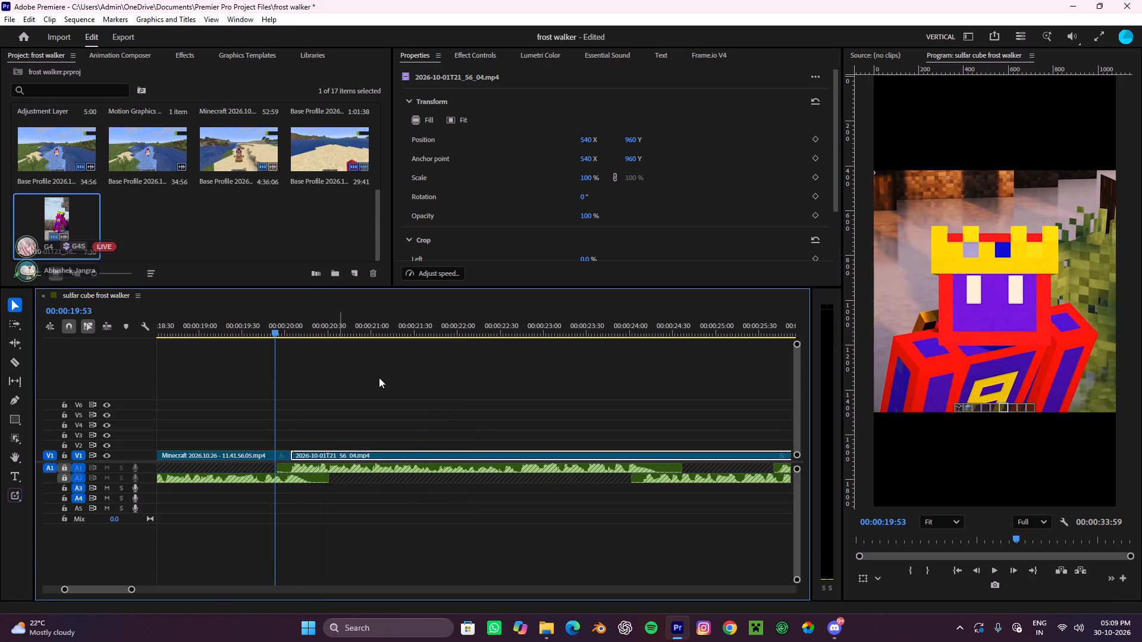
{"action": "left_click", "coordinate": [379, 377]}
{"action": "scroll", "coordinate": [412, 401], "scroll_direction": "down", "scroll_amount": 5}
{"action": "scroll", "coordinate": [412, 401], "scroll_direction": "down", "scroll_amount": 5, "text": "alt"}
{"action": "scroll", "coordinate": [410, 402], "scroll_direction": "up", "scroll_amount": 5, "text": "alt"}
{"action": "key", "text": "space"}
{"action": "scroll", "coordinate": [410, 402], "scroll_direction": "down", "scroll_amount": 5}
{"action": "key", "text": "space"}
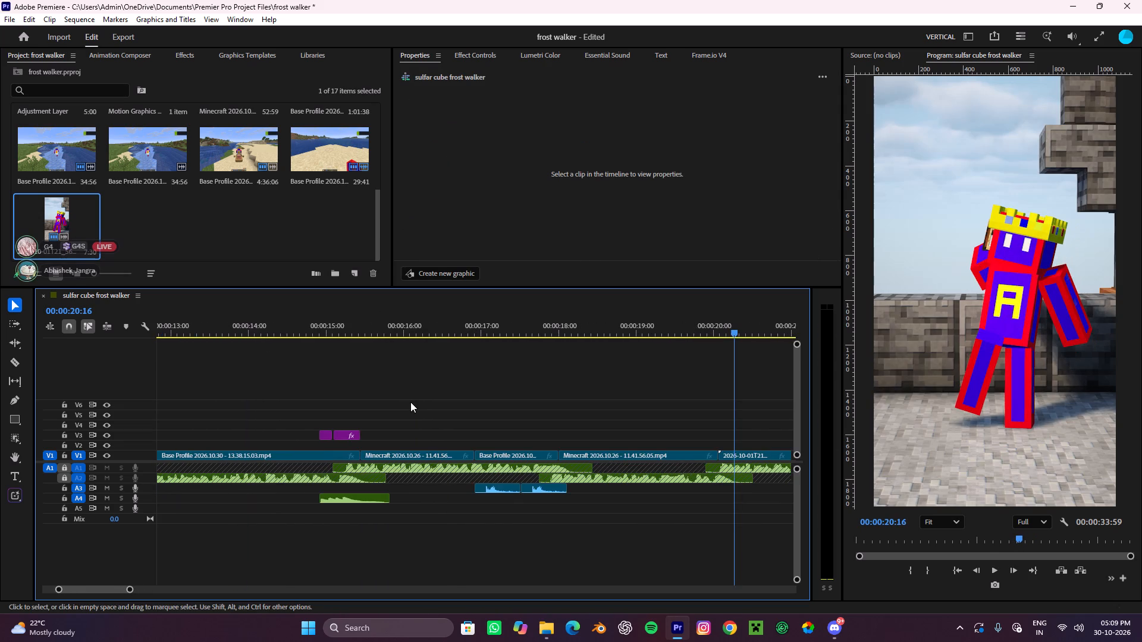
{"action": "scroll", "coordinate": [410, 402], "scroll_direction": "down", "scroll_amount": 4, "text": "alt"}
{"action": "scroll", "coordinate": [410, 402], "scroll_direction": "up", "scroll_amount": 5, "text": "alt"}
{"action": "scroll", "coordinate": [410, 402], "scroll_direction": "down", "scroll_amount": 19}
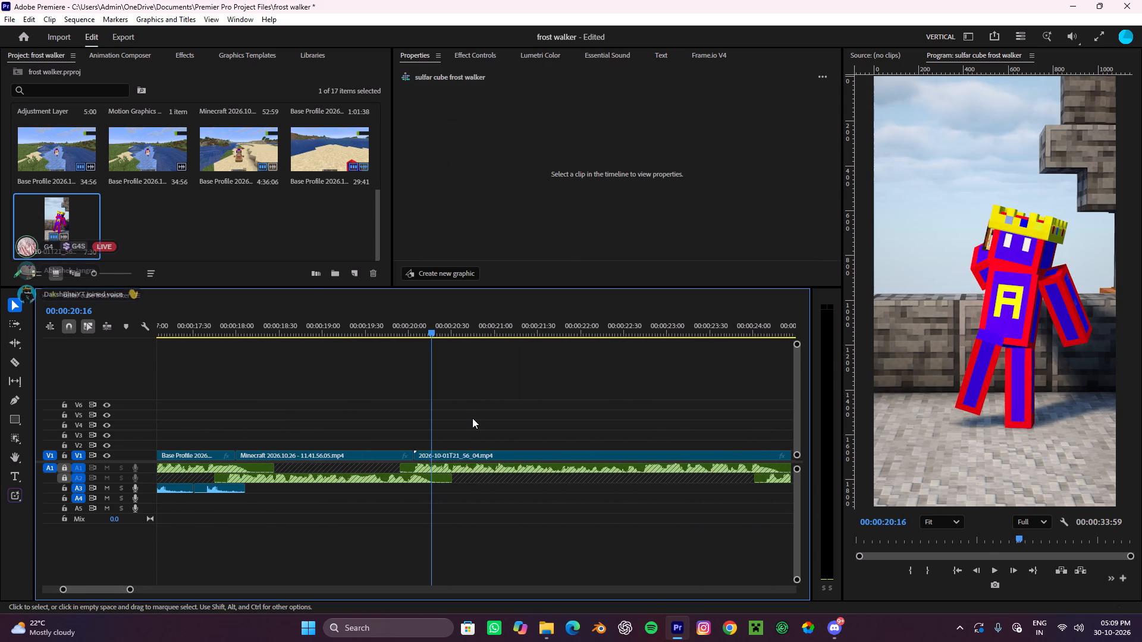
{"action": "scroll", "coordinate": [472, 418], "scroll_direction": "down", "scroll_amount": 6, "text": "alt"}
{"action": "scroll", "coordinate": [472, 418], "scroll_direction": "up", "scroll_amount": 5, "text": "alt"}
{"action": "scroll", "coordinate": [471, 418], "scroll_direction": "down", "scroll_amount": 10}
{"action": "key", "text": "space"}
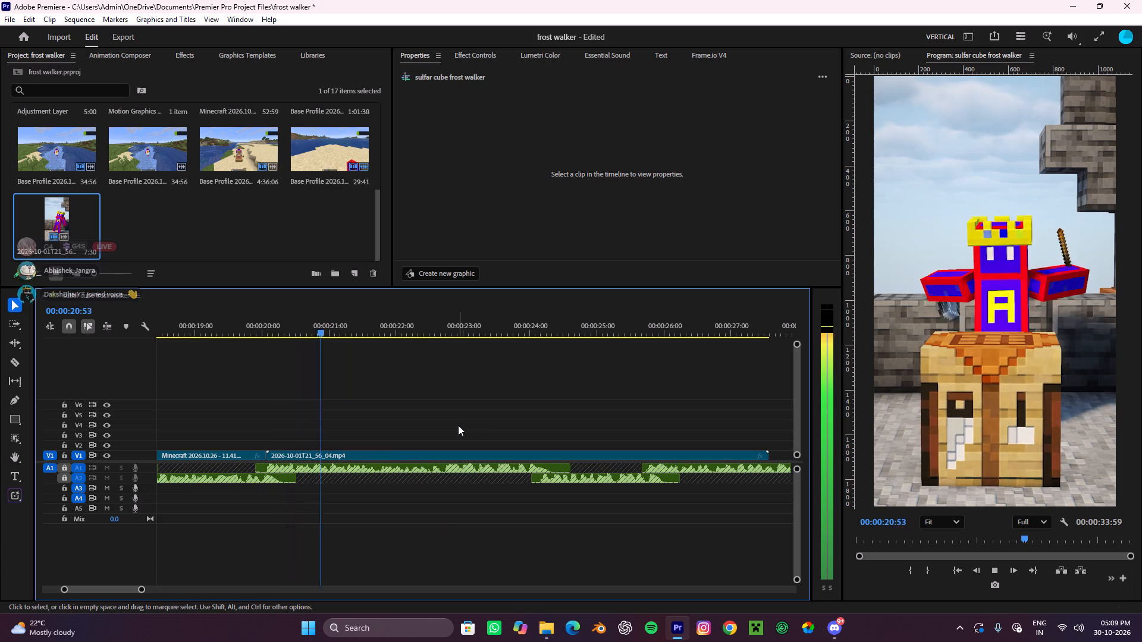
{"action": "scroll", "coordinate": [458, 425], "scroll_direction": "down", "scroll_amount": 4}
{"action": "scroll", "coordinate": [457, 425], "scroll_direction": "down", "scroll_amount": 4, "text": "alt"}
{"action": "scroll", "coordinate": [457, 425], "scroll_direction": "up", "scroll_amount": 4, "text": "alt"}
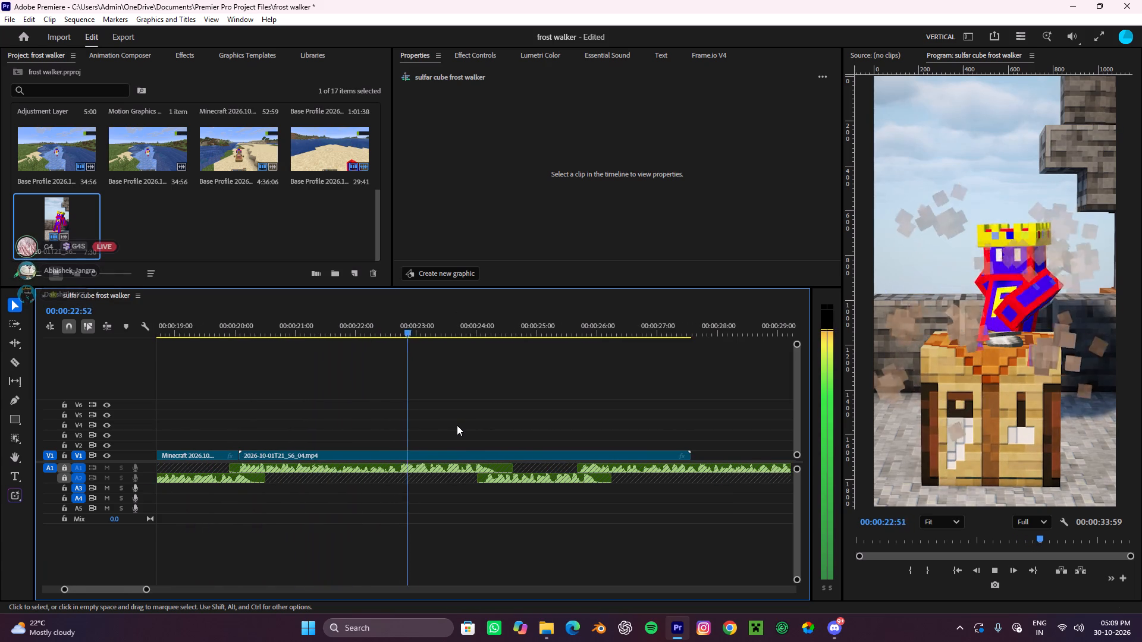
{"action": "key", "text": "space"}
Split clip 2026-10-01T21_56_04.mp4 at about 24 seconds and remove the part after the cut.
{"action": "key", "text": "c"}
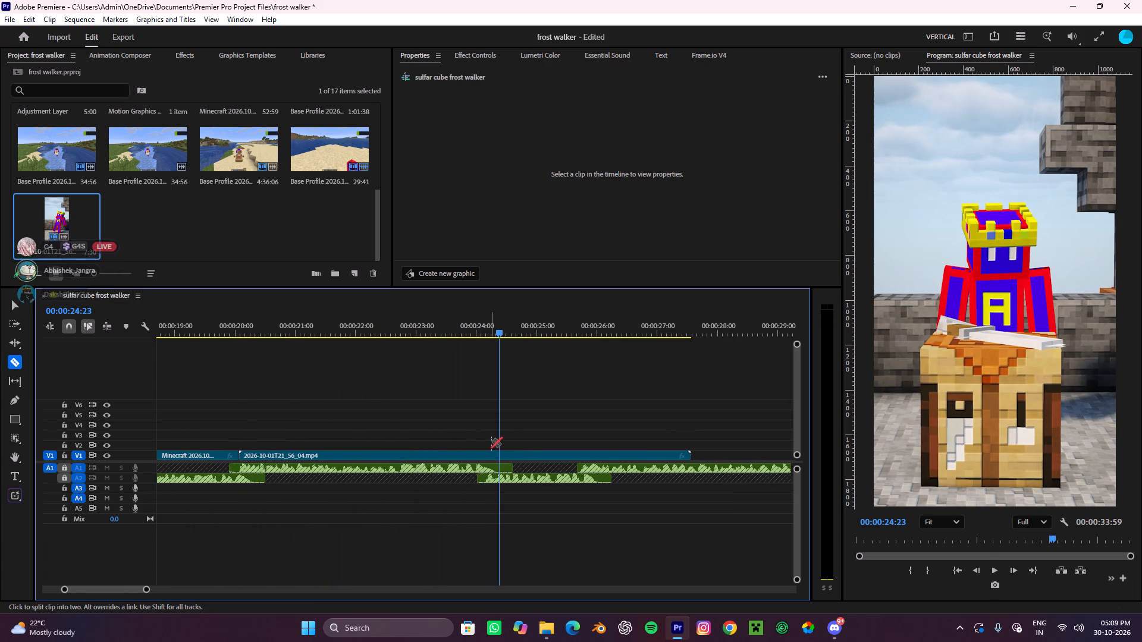
{"action": "left_click", "coordinate": [490, 455]}
{"action": "key", "text": "v"}
{"action": "left_click", "coordinate": [512, 451]}
{"action": "key", "text": "ctrl+x"}
{"action": "scroll", "coordinate": [513, 445], "scroll_direction": "down", "scroll_amount": 5, "text": "alt"}
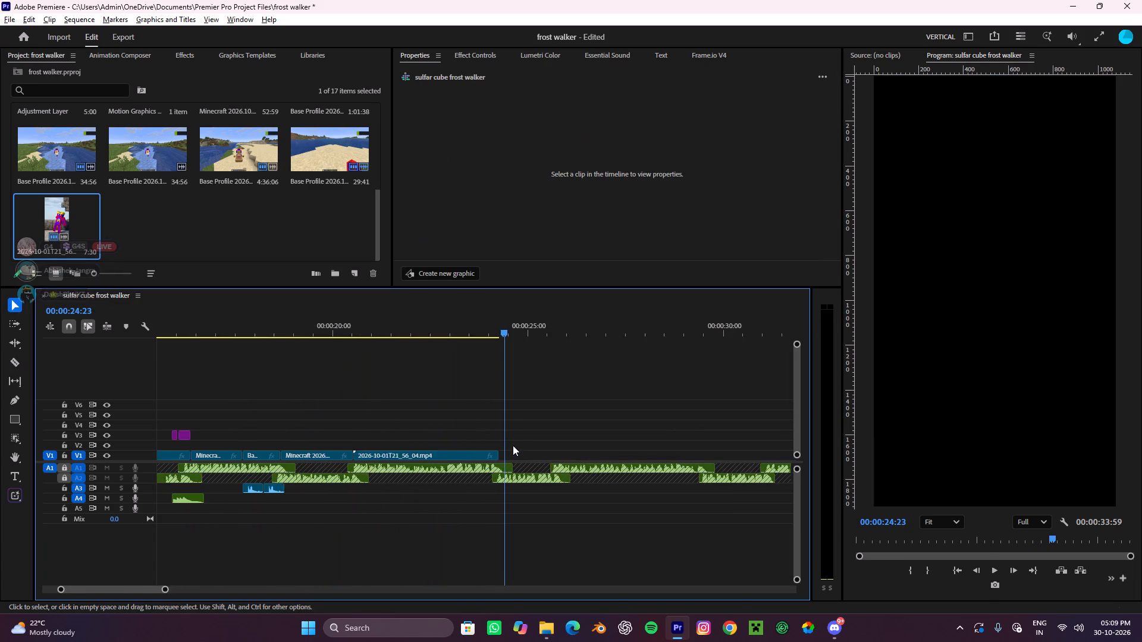
{"action": "scroll", "coordinate": [510, 443], "scroll_direction": "down", "scroll_amount": 5, "text": "alt"}
{"action": "left_click_drag", "start_coordinate": [528, 328], "coordinate": [405, 399]}
{"action": "key", "text": "space"}
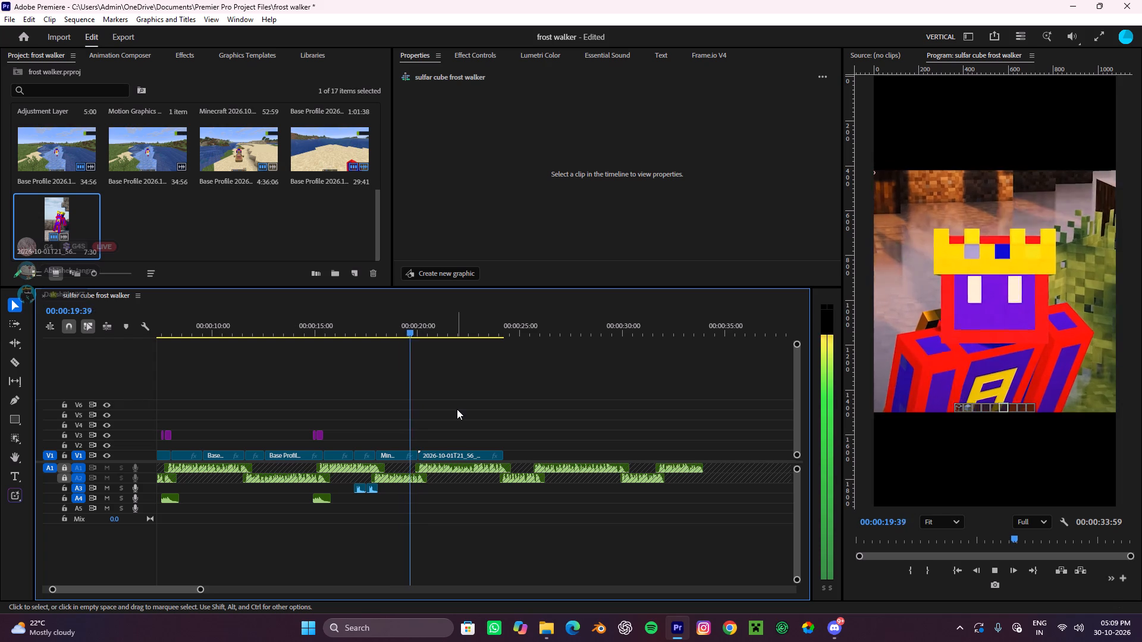
{"action": "key", "text": "space"}
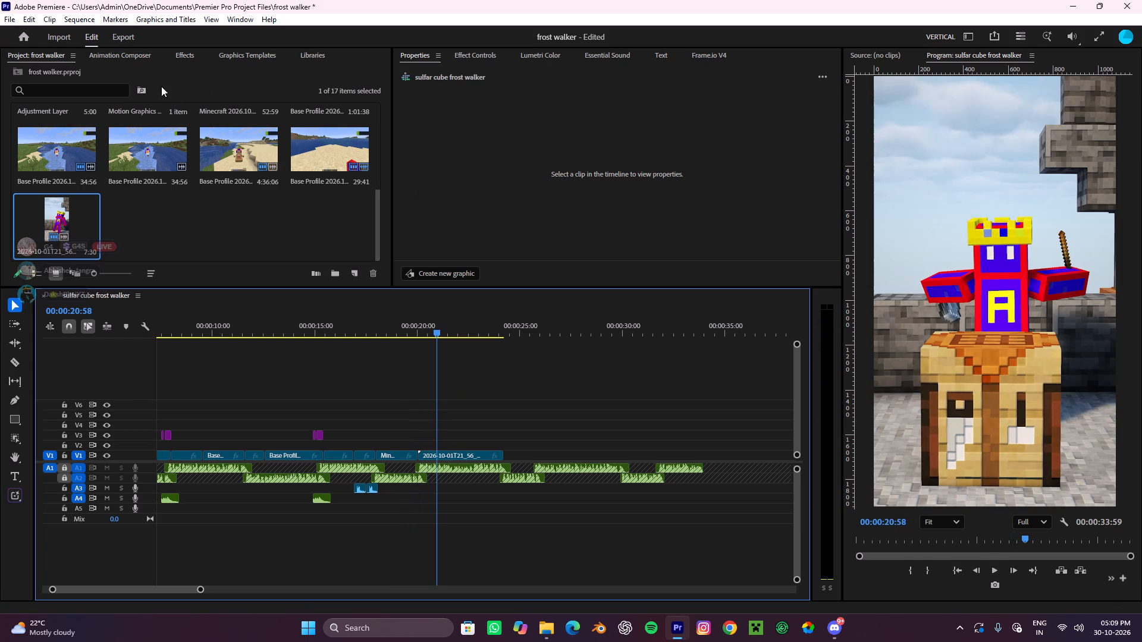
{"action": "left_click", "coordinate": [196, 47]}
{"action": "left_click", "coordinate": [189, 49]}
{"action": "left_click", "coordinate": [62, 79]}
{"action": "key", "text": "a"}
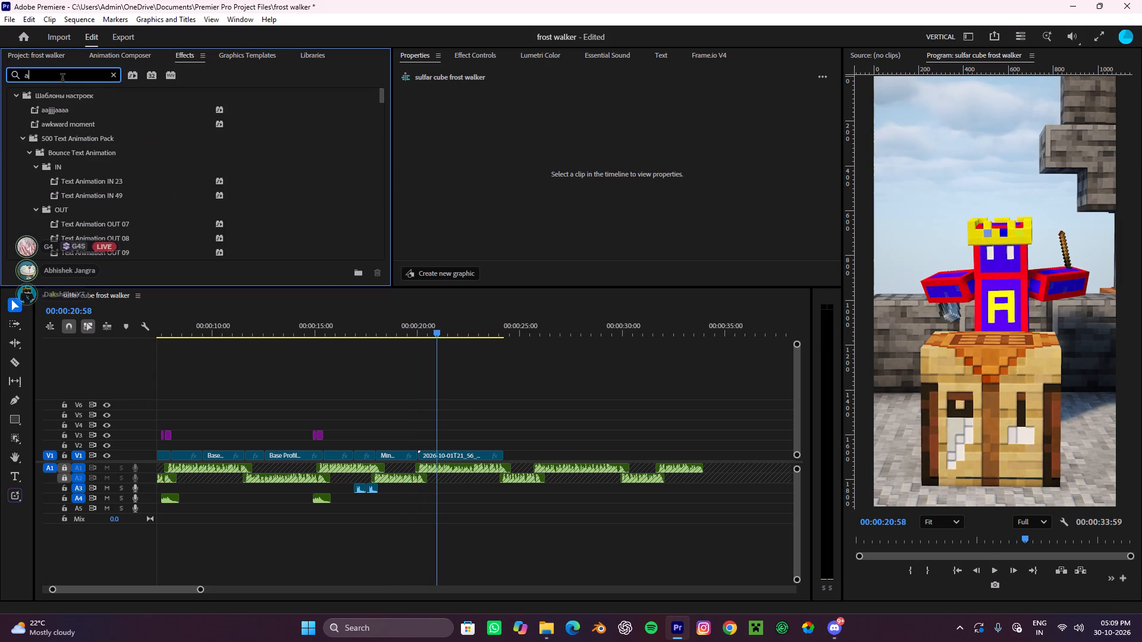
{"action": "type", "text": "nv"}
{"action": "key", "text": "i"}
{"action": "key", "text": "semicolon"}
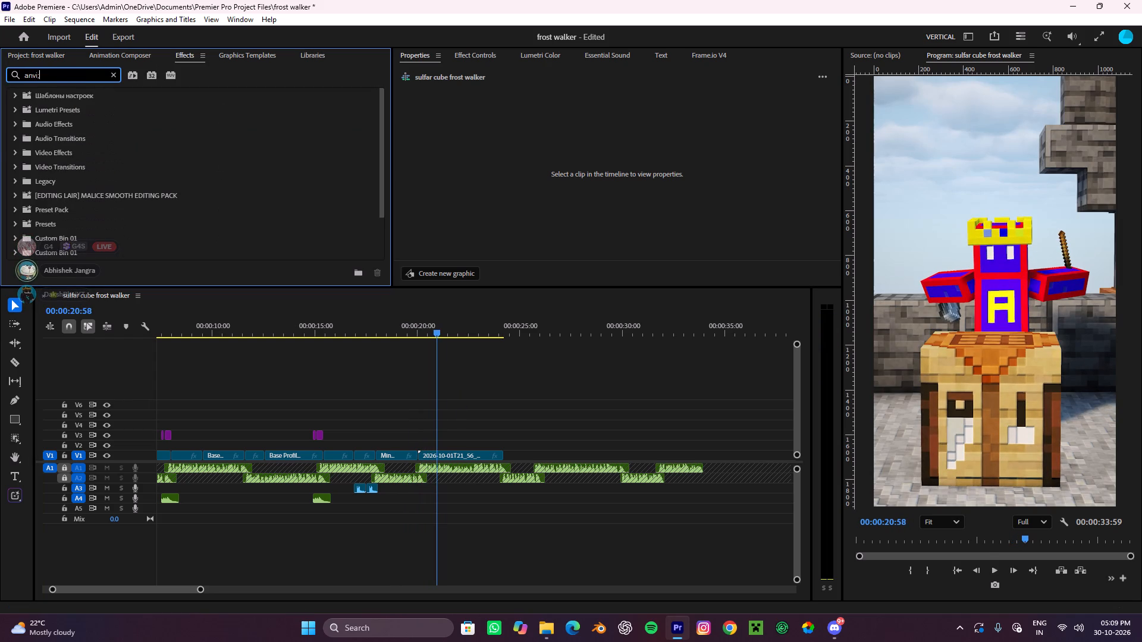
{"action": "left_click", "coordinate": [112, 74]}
Search the Animation Composer library for "anvil".
{"action": "left_click", "coordinate": [111, 51]}
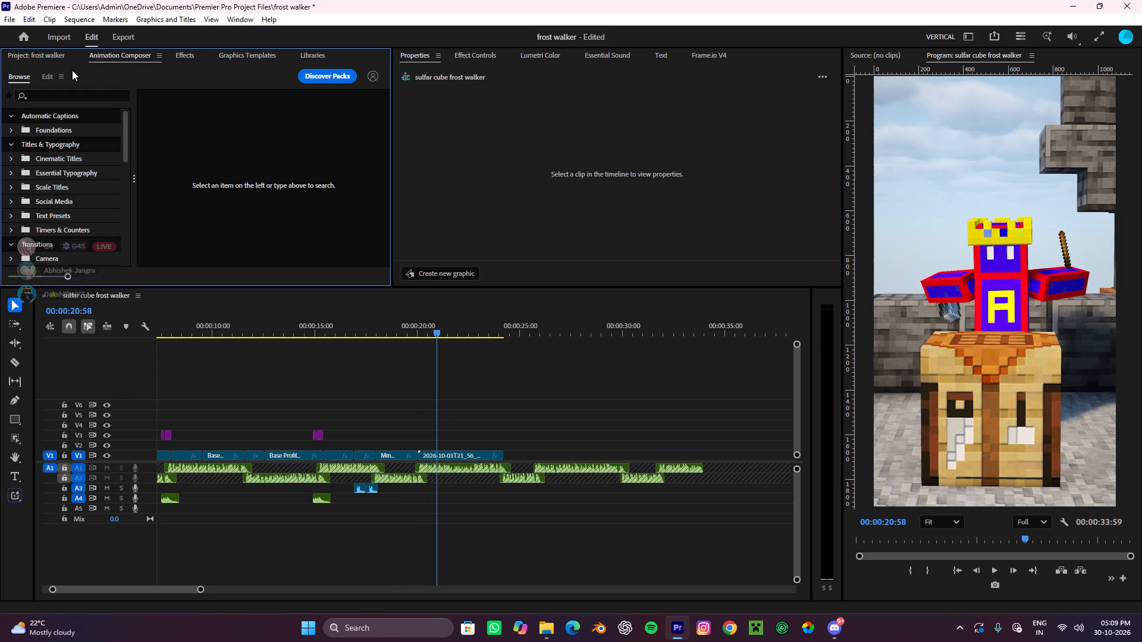
{"action": "left_click", "coordinate": [52, 99]}
{"action": "key", "text": "a"}
{"action": "type", "text": "nv"}
{"action": "key", "text": "i"}
{"action": "key", "text": "l"}
Preview the anvil sound effects found in the library to choose which ones suit the crafting-table footage.
{"action": "left_click", "coordinate": [190, 188]}
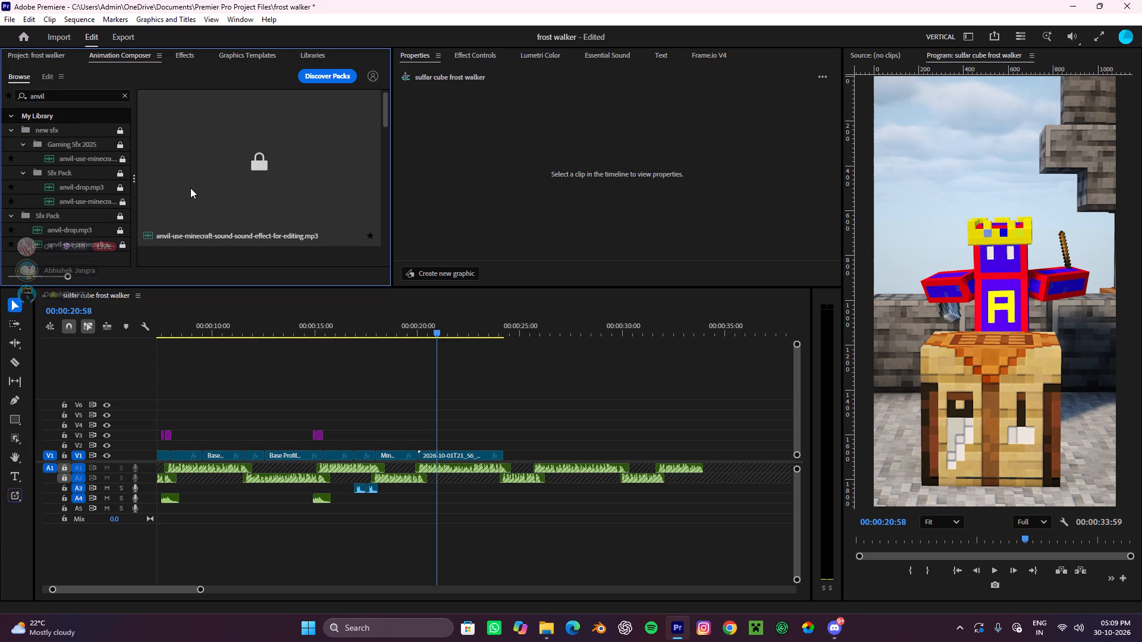
{"action": "left_click_drag", "start_coordinate": [253, 151], "coordinate": [245, 149]}
{"action": "left_click", "coordinate": [204, 125]}
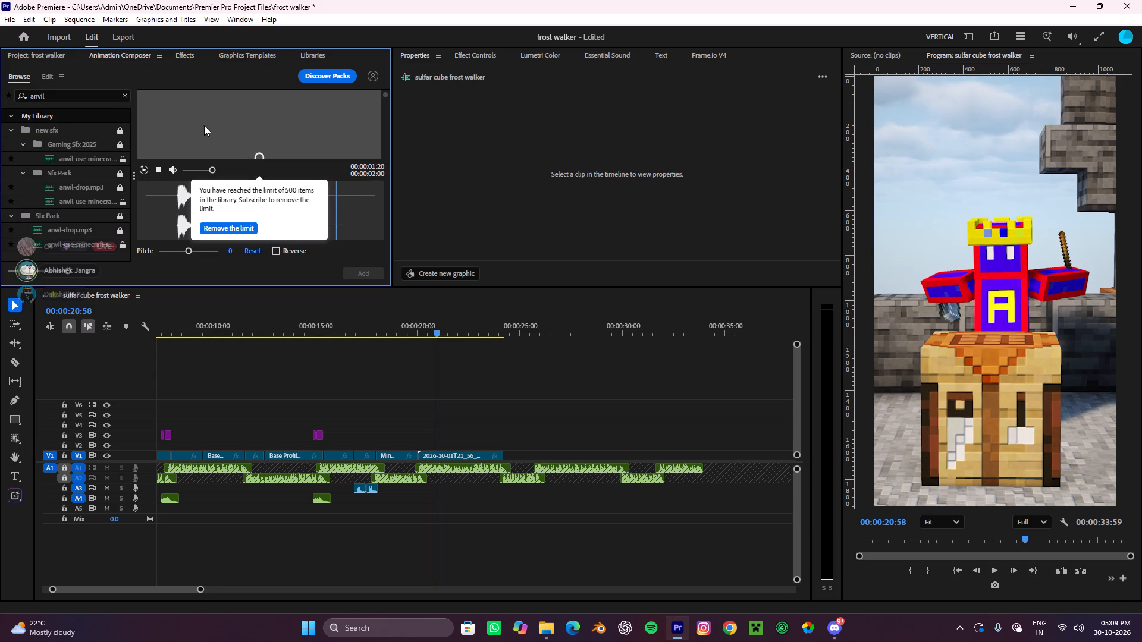
{"action": "left_click", "coordinate": [434, 212]}
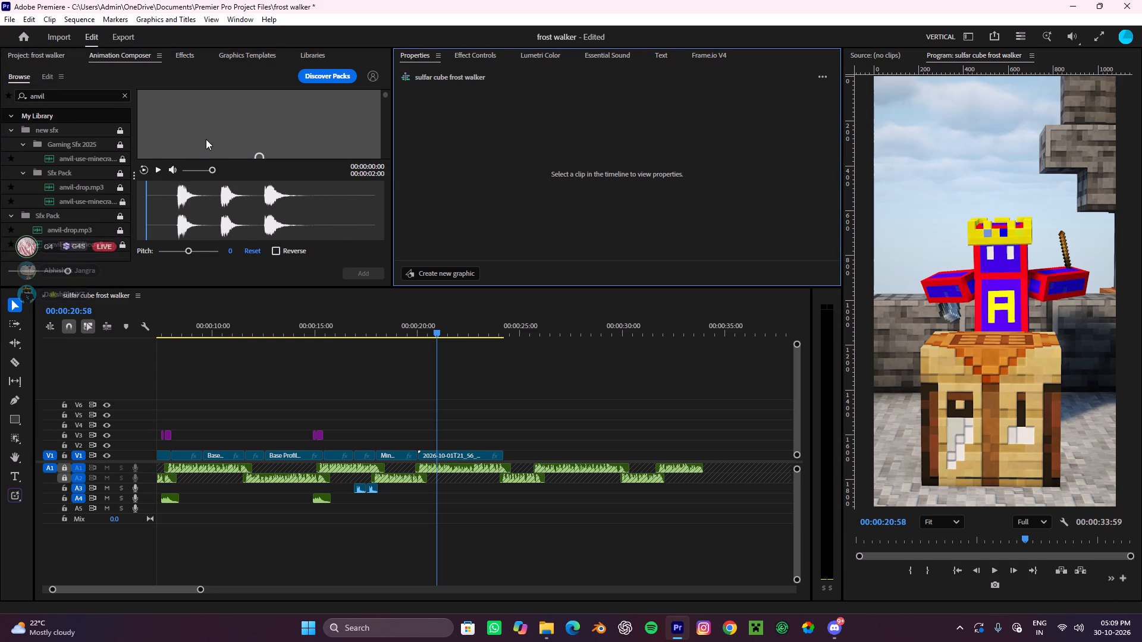
{"action": "scroll", "coordinate": [206, 139], "scroll_direction": "down", "scroll_amount": 2}
{"action": "left_click", "coordinate": [206, 139]}
{"action": "left_click", "coordinate": [206, 139]}
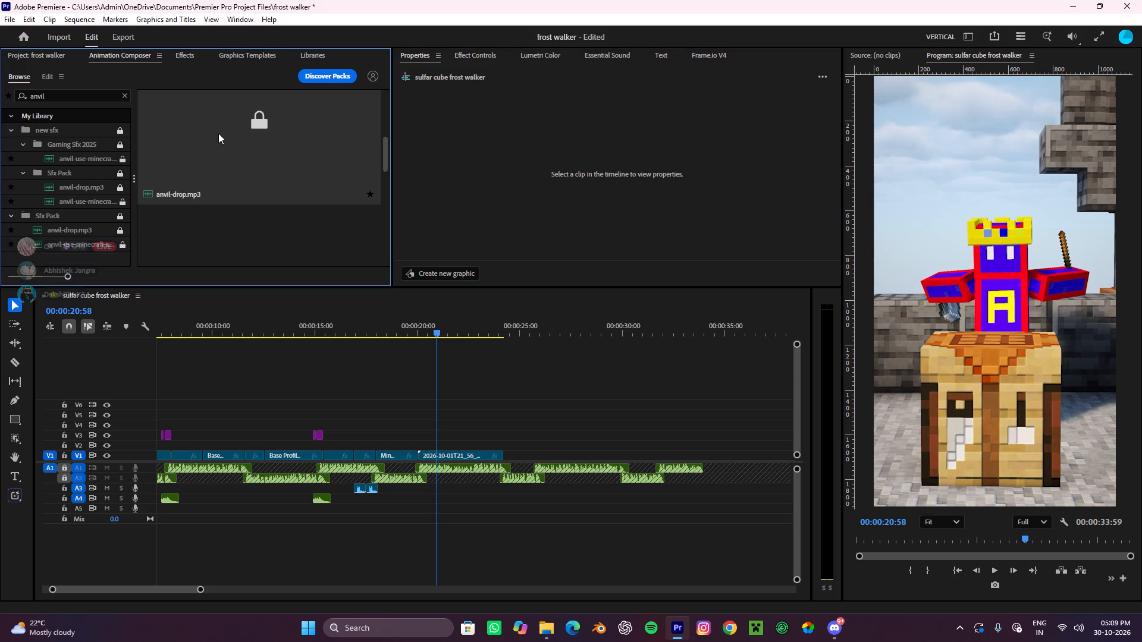
{"action": "scroll", "coordinate": [224, 133], "scroll_direction": "down", "scroll_amount": 3}
{"action": "scroll", "coordinate": [222, 134], "scroll_direction": "up", "scroll_amount": 1}
{"action": "left_click", "coordinate": [215, 139]}
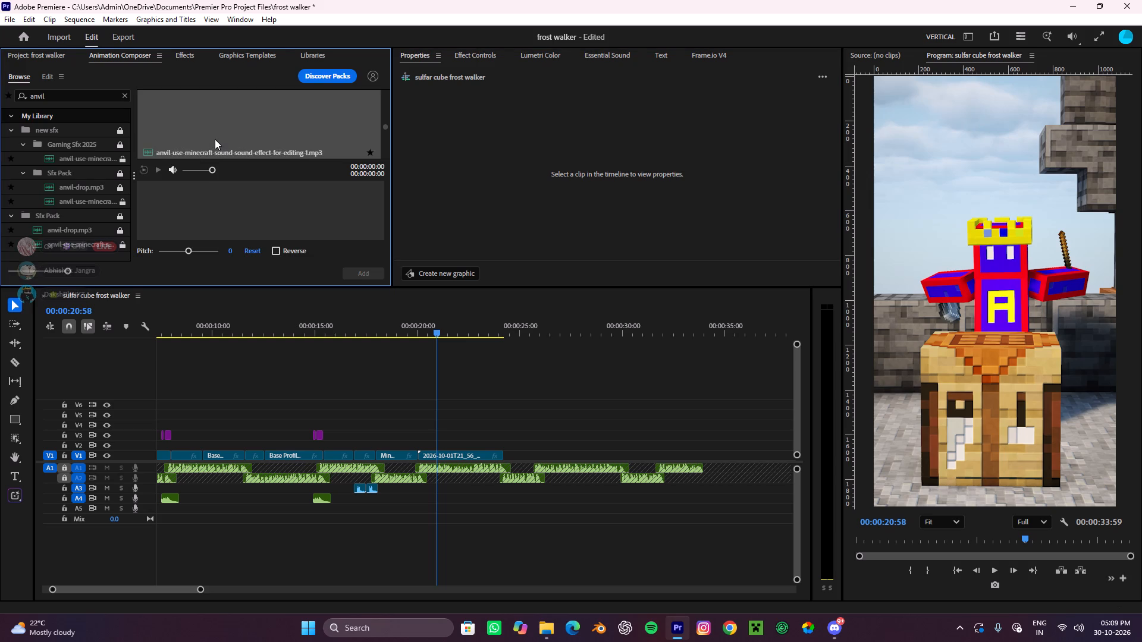
{"action": "left_click", "coordinate": [215, 139]}
{"action": "scroll", "coordinate": [215, 139], "scroll_direction": "down", "scroll_amount": 1}
{"action": "left_click", "coordinate": [215, 139]}
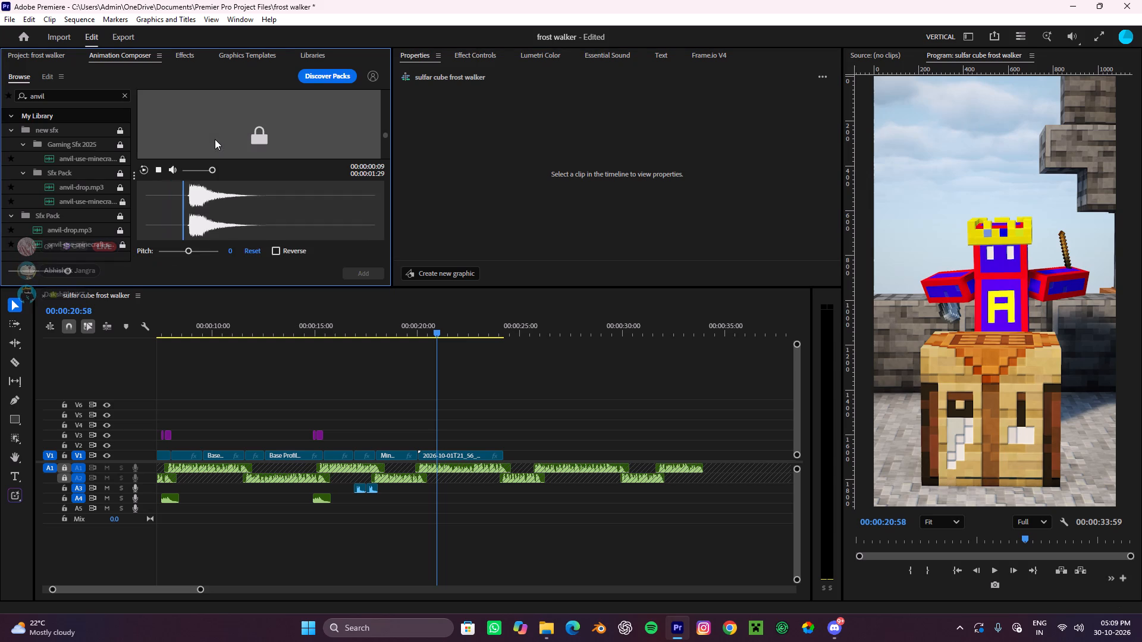
{"action": "left_click", "coordinate": [215, 139]}
{"action": "scroll", "coordinate": [215, 139], "scroll_direction": "down", "scroll_amount": 3}
{"action": "left_click", "coordinate": [209, 184]}
{"action": "left_click", "coordinate": [248, 151]}
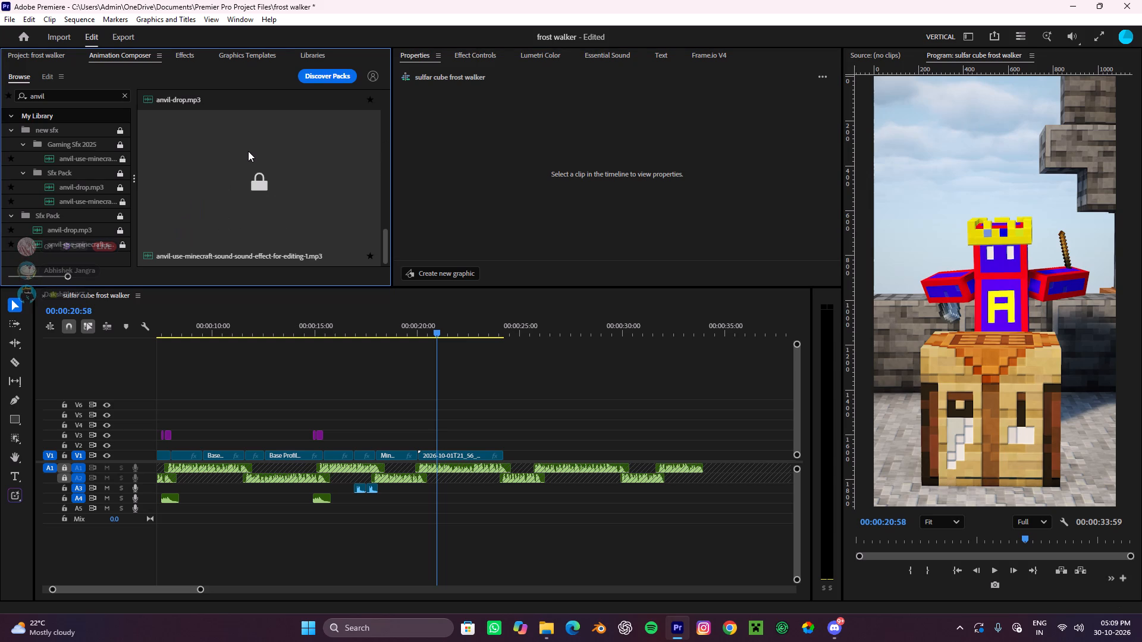
Place the anvil-drop.mp3 sound effect on A4 at about 20 seconds, around the start of the crafting-table clip.
{"action": "scroll", "coordinate": [248, 151], "scroll_direction": "down", "scroll_amount": 6}
{"action": "scroll", "coordinate": [243, 153], "scroll_direction": "up", "scroll_amount": 1}
{"action": "left_click_drag", "start_coordinate": [230, 150], "coordinate": [414, 495]}
{"action": "scroll", "coordinate": [385, 503], "scroll_direction": "up", "scroll_amount": 11, "text": "alt"}
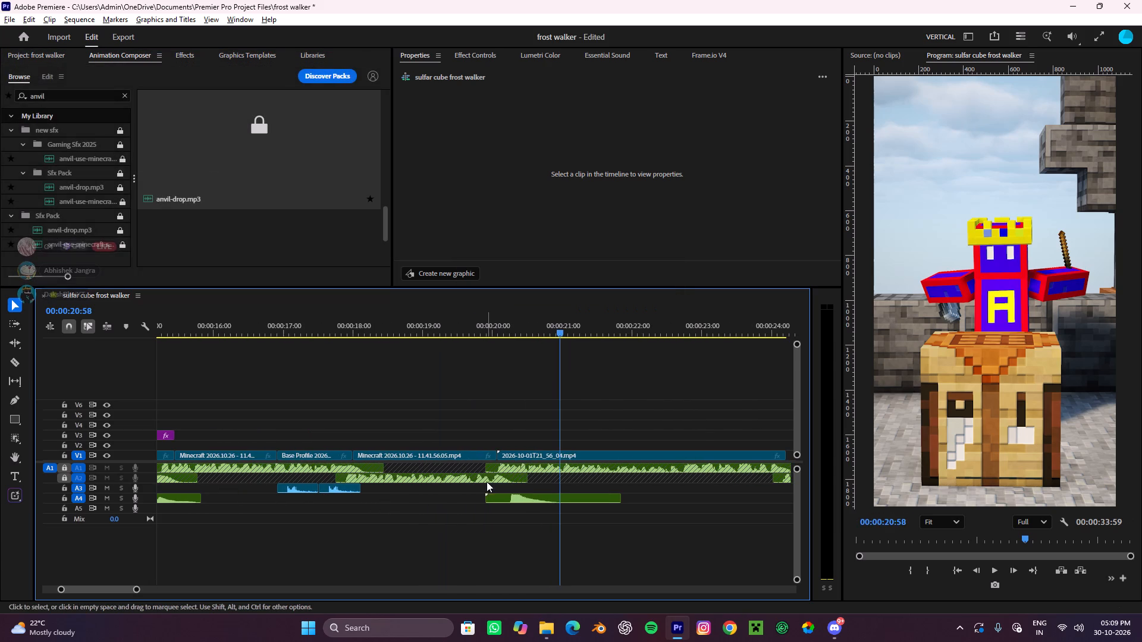
Play the sequence around 20 seconds to check the anvil-drop sound's timing against the footage.
{"action": "left_click_drag", "start_coordinate": [559, 334], "coordinate": [517, 357]}
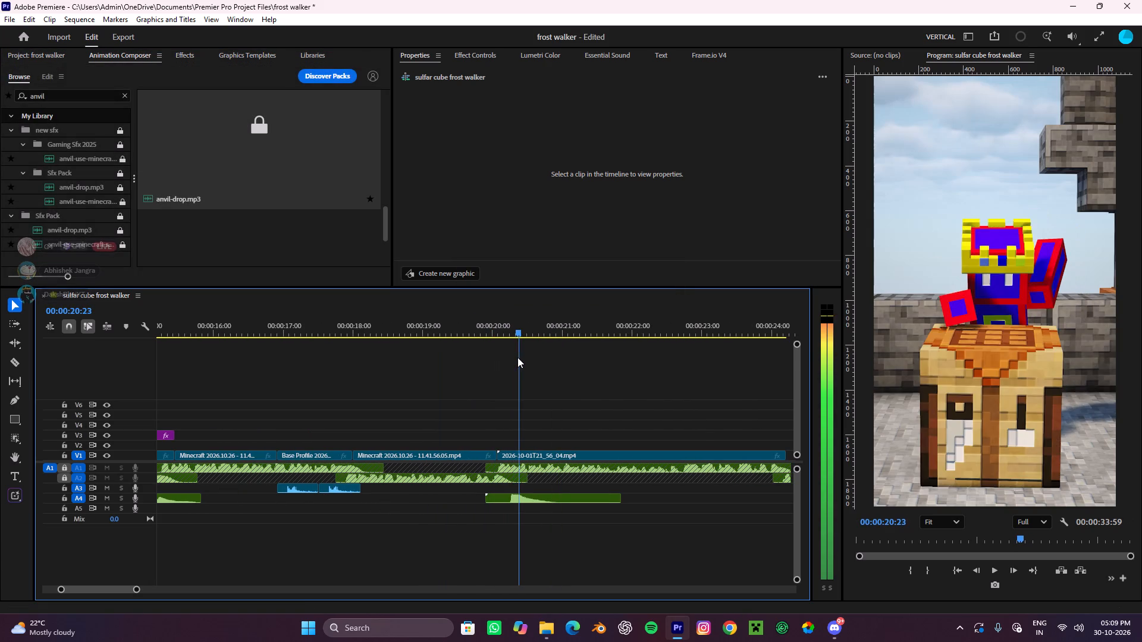
{"action": "left_click_drag", "start_coordinate": [517, 357], "coordinate": [495, 366]}
{"action": "key", "text": "space"}
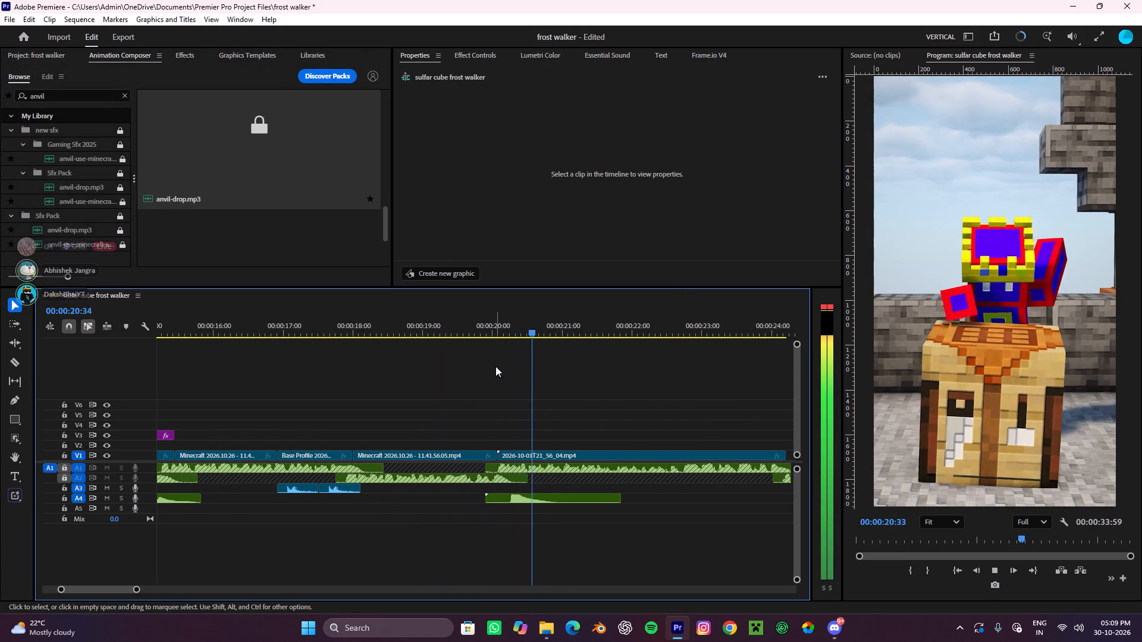
{"action": "key", "text": "space"}
{"action": "left_click_drag", "start_coordinate": [551, 332], "coordinate": [473, 345]}
{"action": "key", "text": "space"}
{"action": "scroll", "coordinate": [518, 374], "scroll_direction": "down", "scroll_amount": 4, "text": "alt"}
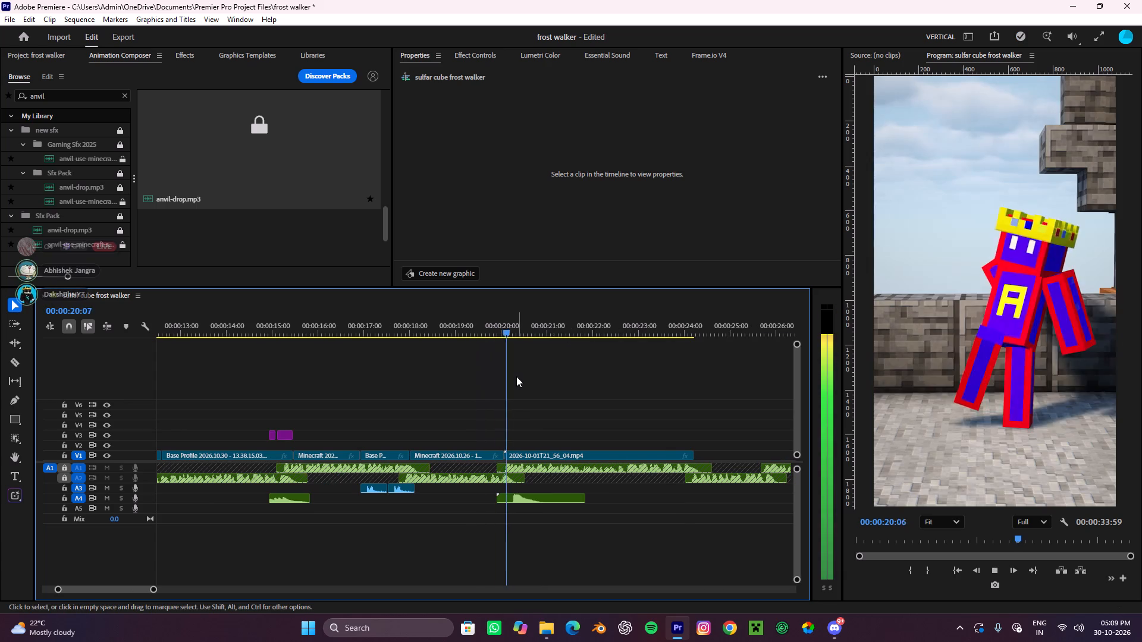
{"action": "key", "text": "space"}
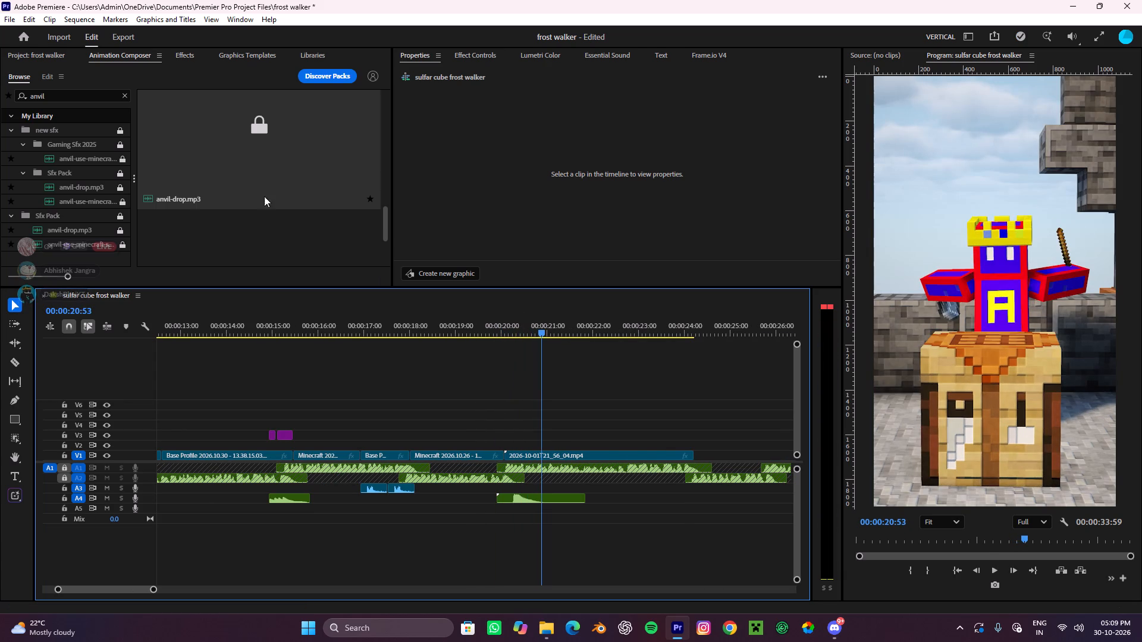
Place anvil-use-minecraft-sound-sound-effect-for-editing-1.mp3 on A3 at about 21 seconds and play it back with the crafting-table footage.
{"action": "scroll", "coordinate": [228, 168], "scroll_direction": "up", "scroll_amount": 3}
{"action": "scroll", "coordinate": [236, 209], "scroll_direction": "down", "scroll_amount": 1}
{"action": "left_click_drag", "start_coordinate": [231, 189], "coordinate": [265, 216]}
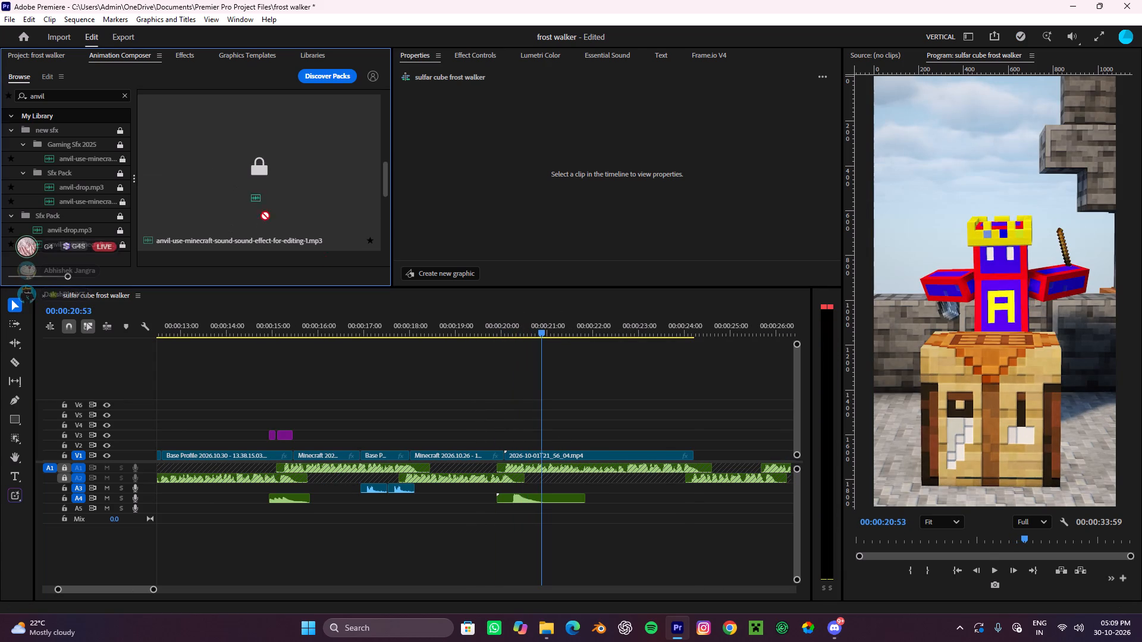
{"action": "left_click_drag", "start_coordinate": [265, 216], "coordinate": [548, 516]}
{"action": "left_click", "coordinate": [548, 516]}
{"action": "left_click_drag", "start_coordinate": [282, 206], "coordinate": [564, 428]}
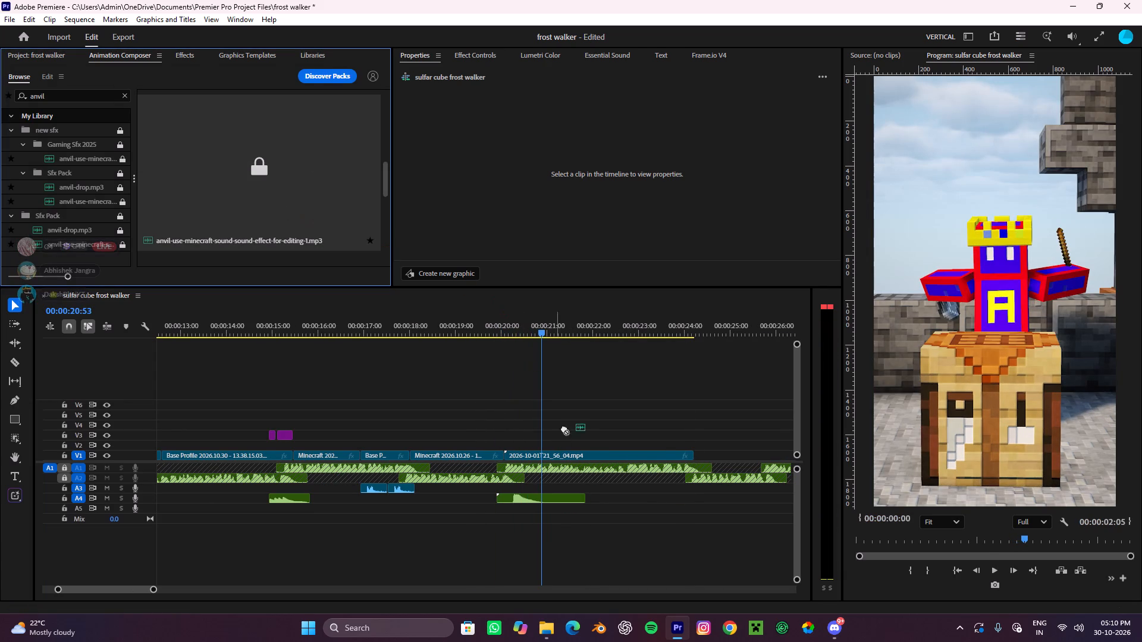
{"action": "left_click_drag", "start_coordinate": [564, 428], "coordinate": [551, 475]}
{"action": "key", "text": "space"}
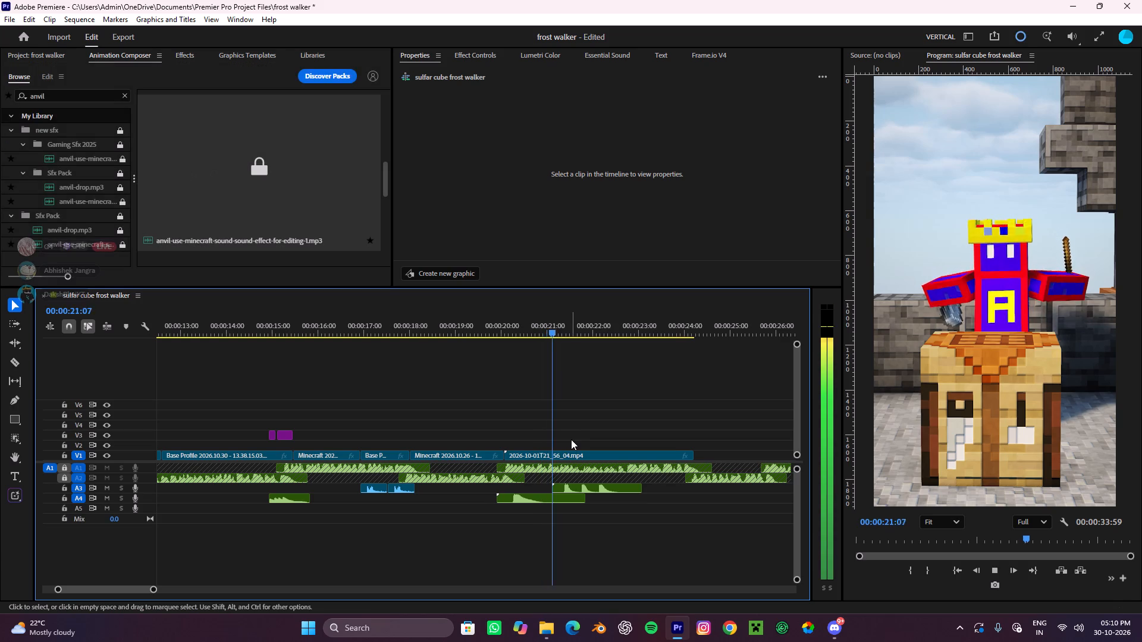
{"action": "key", "text": "space"}
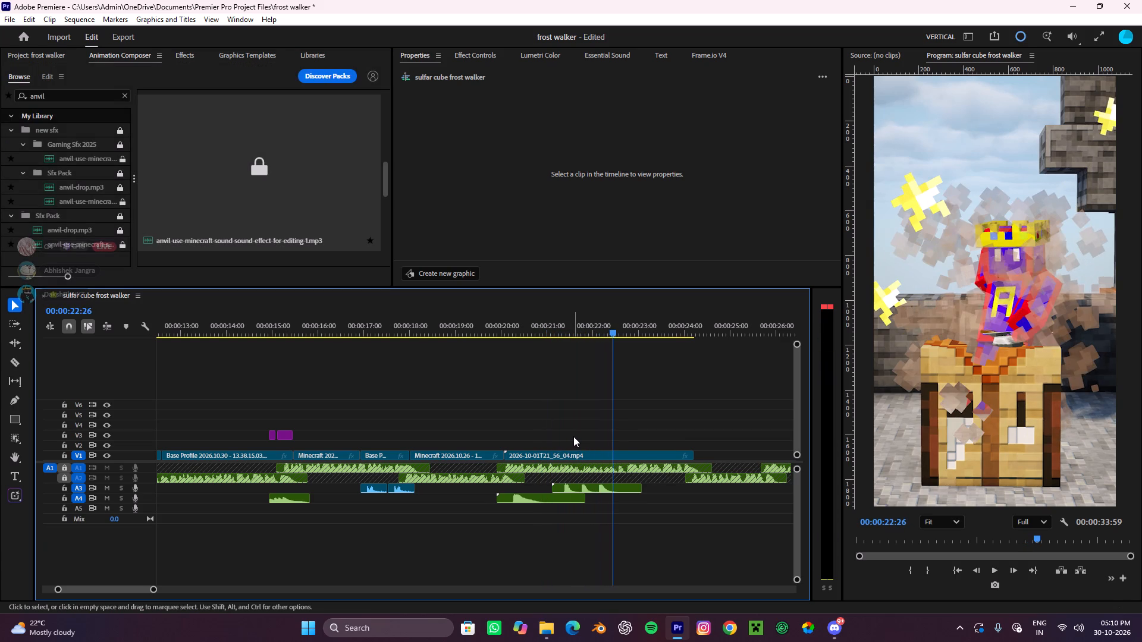
Duplicate the anvil-drop sound on A4 to about 22.7 seconds, near the crafting-table clip's end, and play it back.
{"action": "key", "text": "space"}
{"action": "key", "text": "space"}
{"action": "key", "text": "space"}
{"action": "key", "text": "space"}
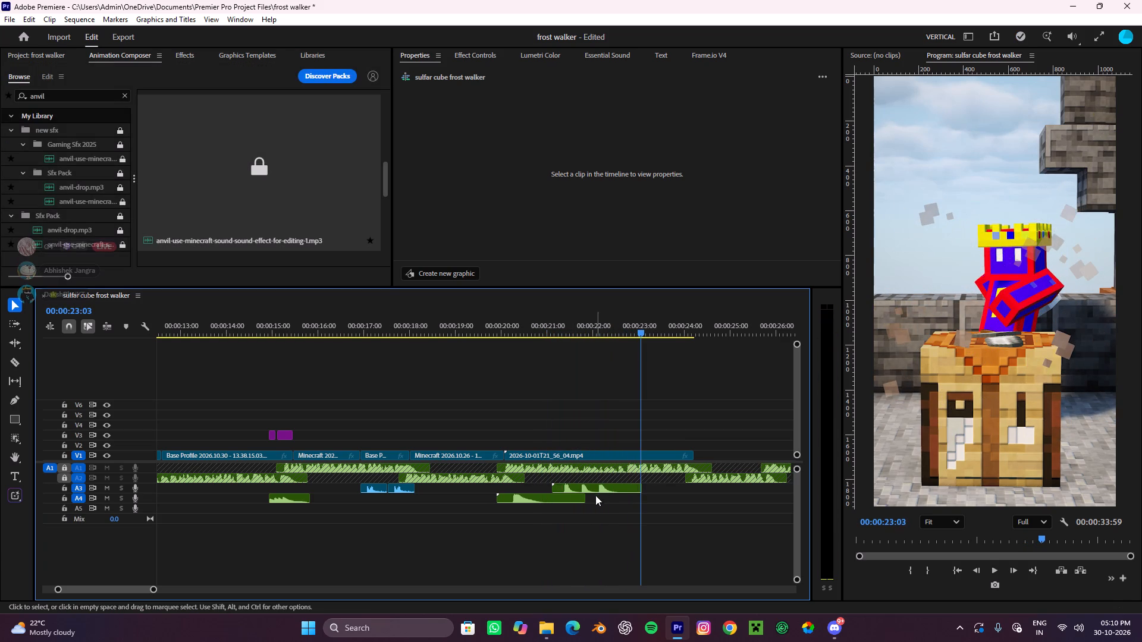
{"action": "left_click_drag", "start_coordinate": [534, 497], "coordinate": [667, 496], "text": "alt"}
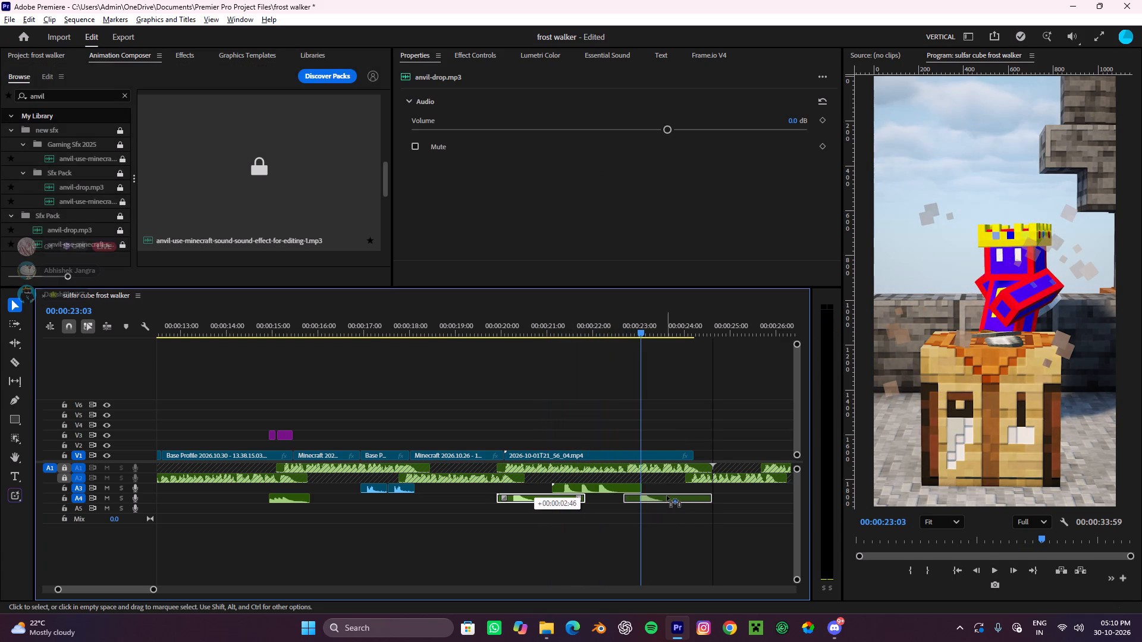
{"action": "left_click_drag", "start_coordinate": [667, 496], "coordinate": [667, 496], "text": "alt"}
{"action": "key", "text": "space"}
{"action": "key", "text": "space"}
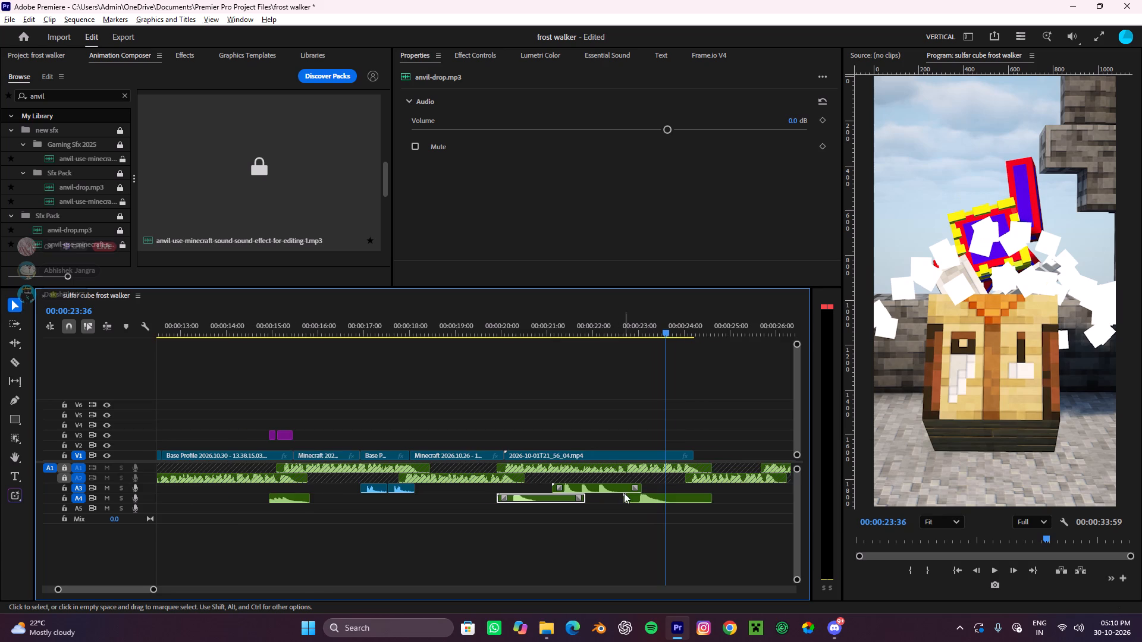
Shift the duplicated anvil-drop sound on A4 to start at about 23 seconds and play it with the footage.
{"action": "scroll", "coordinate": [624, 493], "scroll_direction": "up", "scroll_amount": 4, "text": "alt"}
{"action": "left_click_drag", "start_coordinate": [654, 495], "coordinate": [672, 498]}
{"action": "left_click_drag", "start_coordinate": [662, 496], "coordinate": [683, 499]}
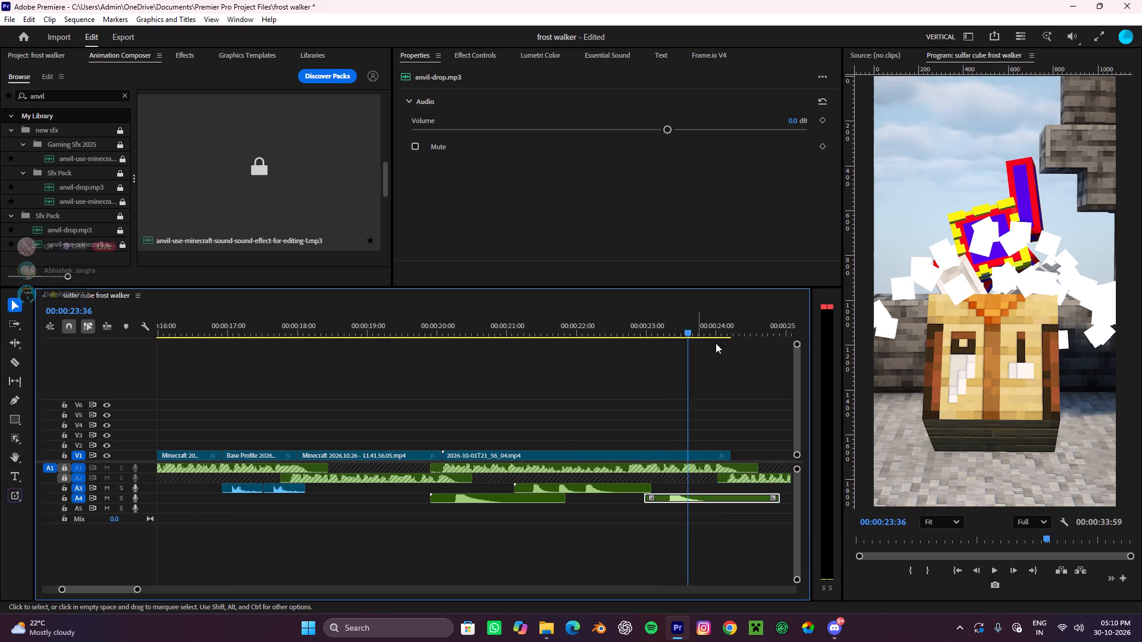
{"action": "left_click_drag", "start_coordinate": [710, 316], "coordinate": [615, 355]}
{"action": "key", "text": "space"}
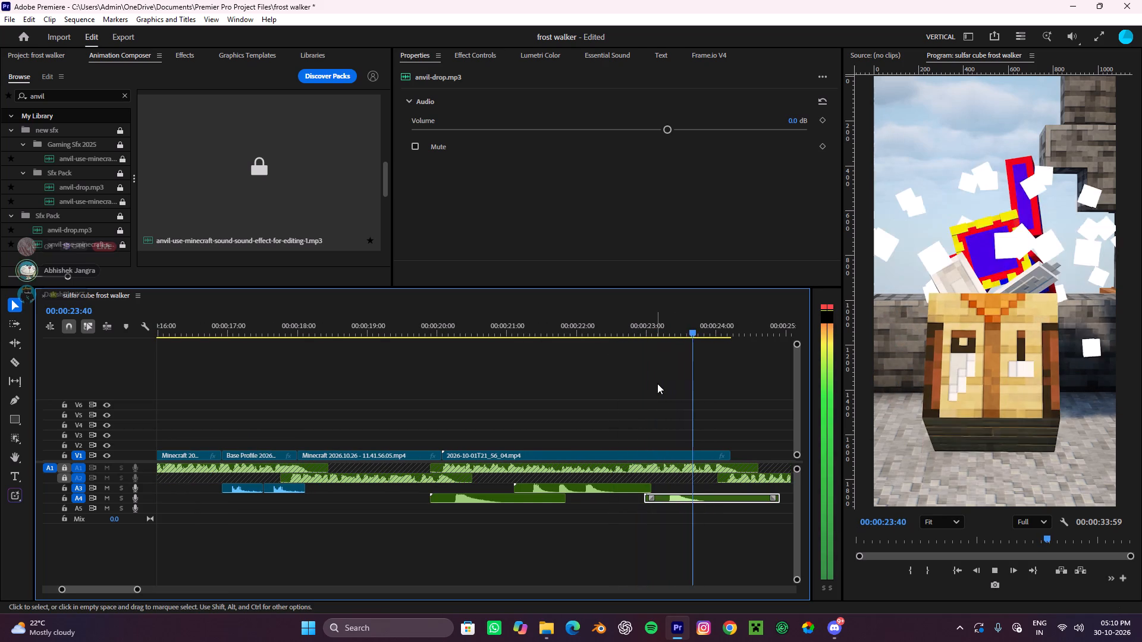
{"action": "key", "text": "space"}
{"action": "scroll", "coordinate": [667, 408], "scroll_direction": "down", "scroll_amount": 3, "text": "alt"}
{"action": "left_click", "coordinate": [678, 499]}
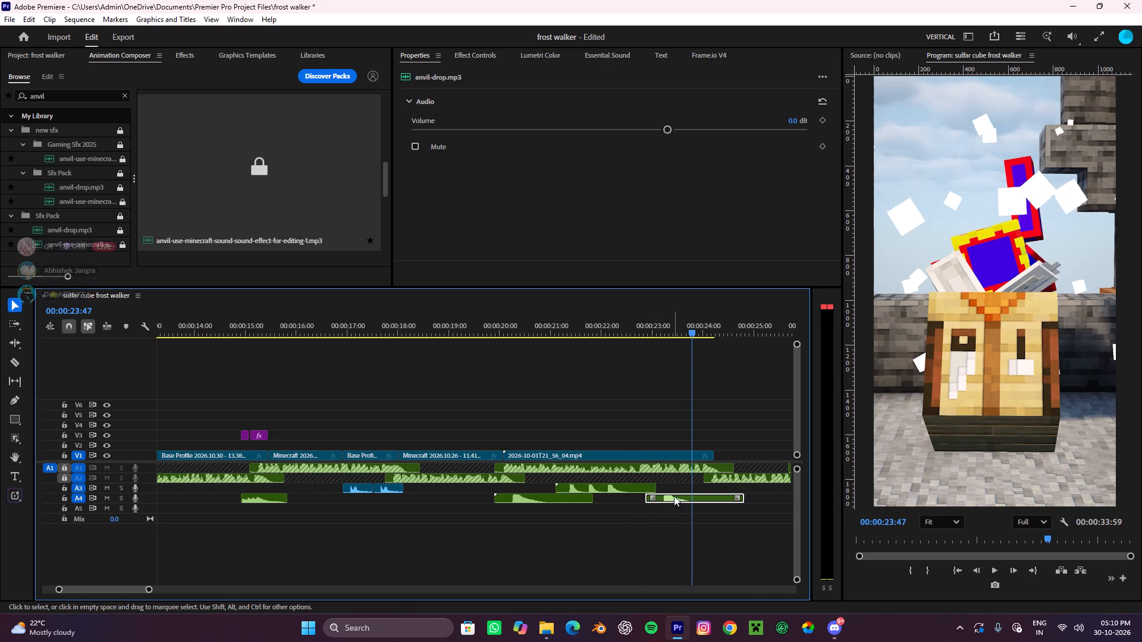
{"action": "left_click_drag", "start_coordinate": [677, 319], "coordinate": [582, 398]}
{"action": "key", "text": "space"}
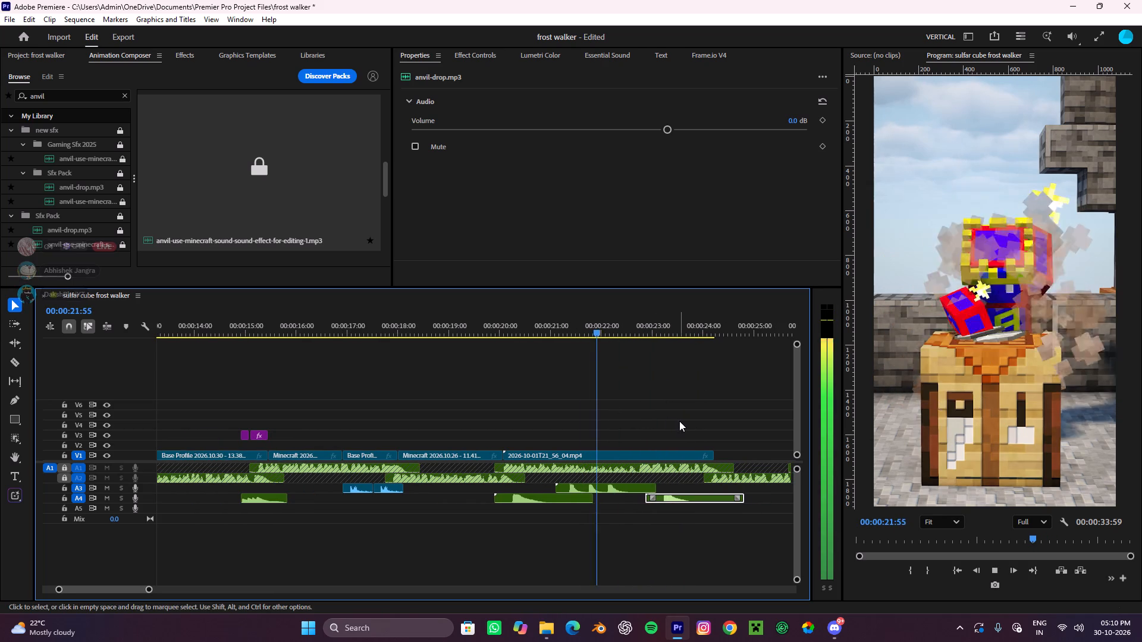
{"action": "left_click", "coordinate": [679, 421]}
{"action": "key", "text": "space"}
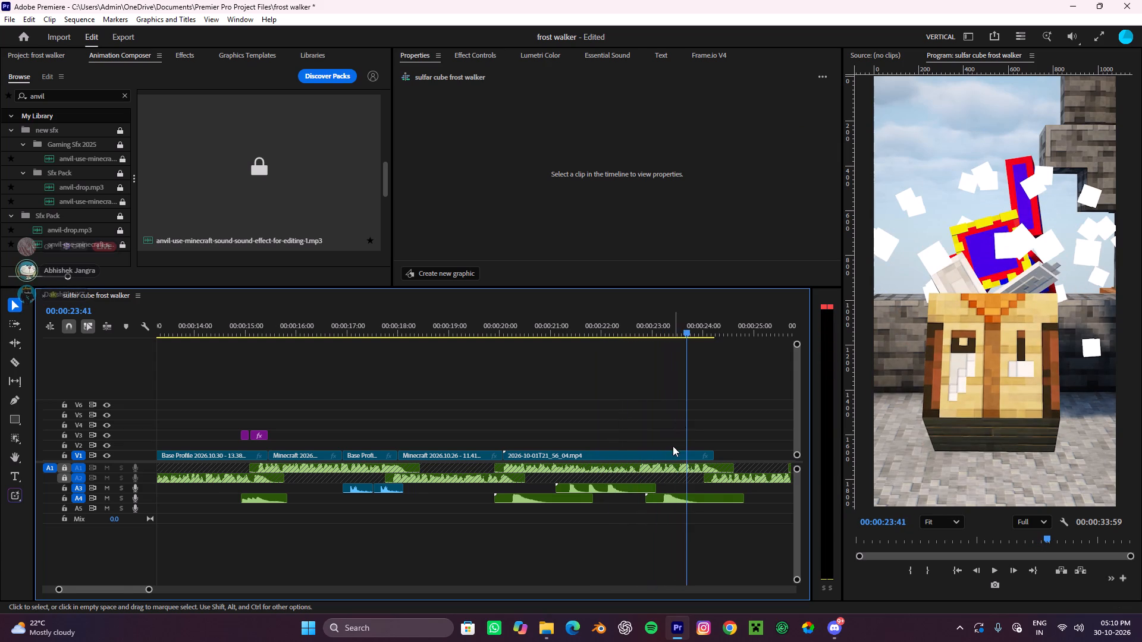
Find the final hammer strike at about 23.4 seconds, move the second anvil-drop sound to start at about 23.2 seconds, and play it.
{"action": "scroll", "coordinate": [666, 449], "scroll_direction": "up", "scroll_amount": 4, "text": "alt"}
{"action": "left_click_drag", "start_coordinate": [695, 335], "coordinate": [661, 350]}
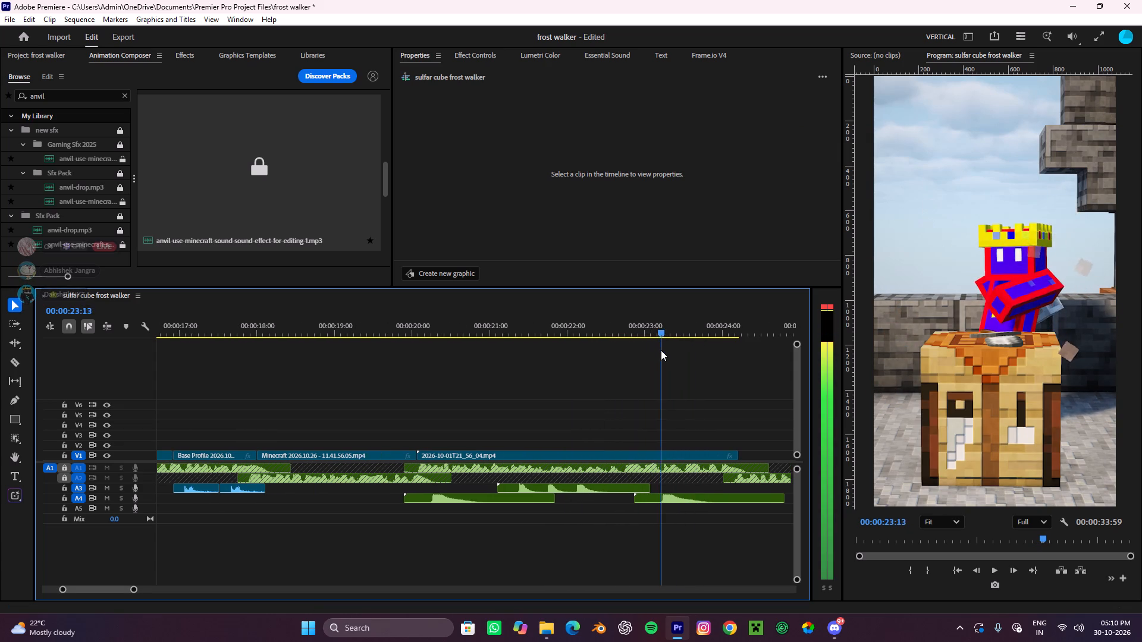
{"action": "left_click_drag", "start_coordinate": [661, 350], "coordinate": [676, 349]}
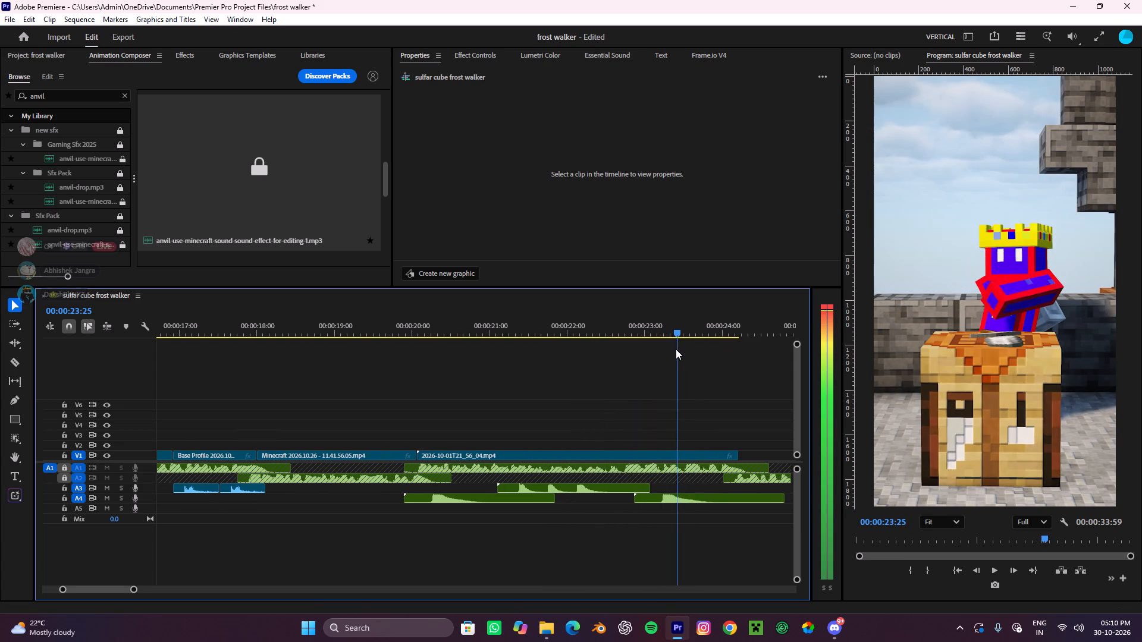
{"action": "left_click_drag", "start_coordinate": [676, 349], "coordinate": [676, 350]}
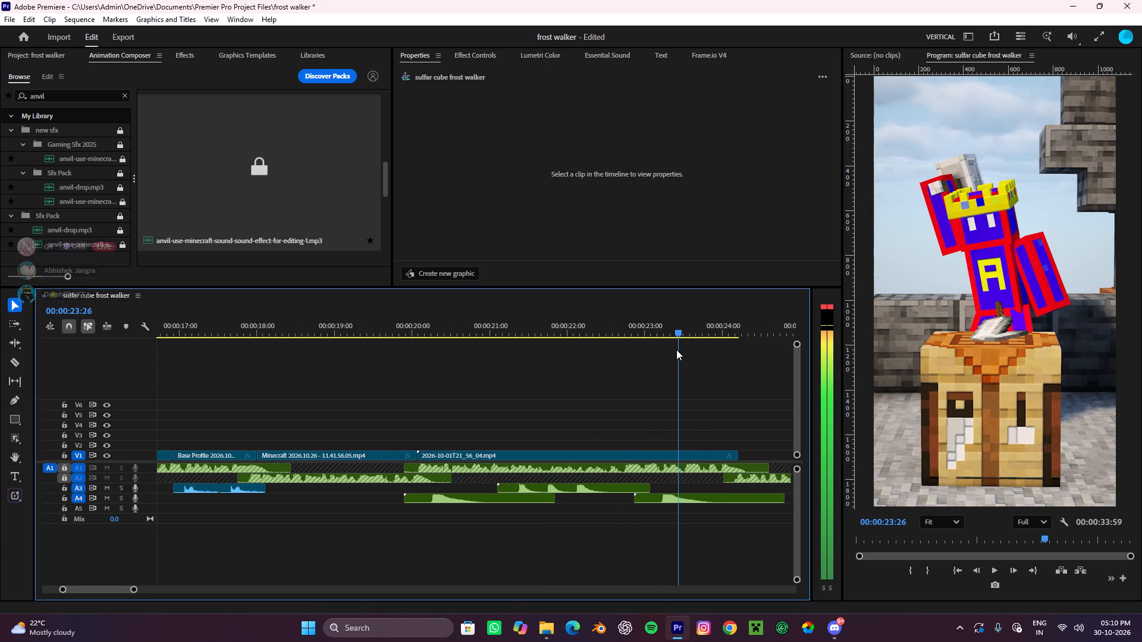
{"action": "left_click_drag", "start_coordinate": [676, 350], "coordinate": [676, 351]}
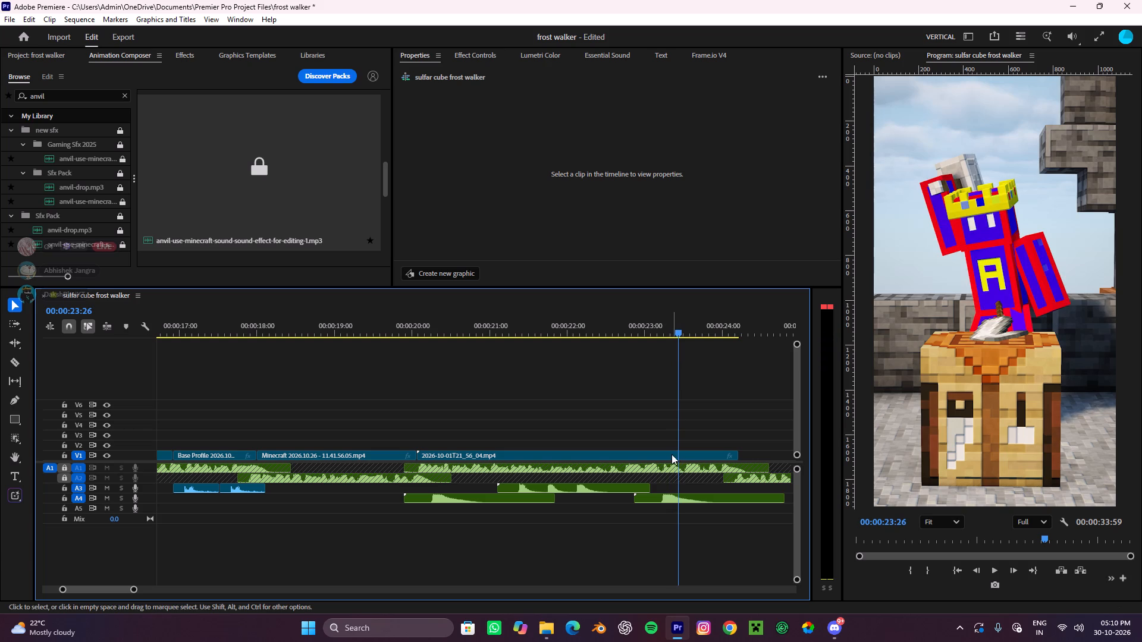
{"action": "left_click_drag", "start_coordinate": [664, 498], "coordinate": [689, 498]}
{"action": "left_click_drag", "start_coordinate": [692, 311], "coordinate": [661, 326]}
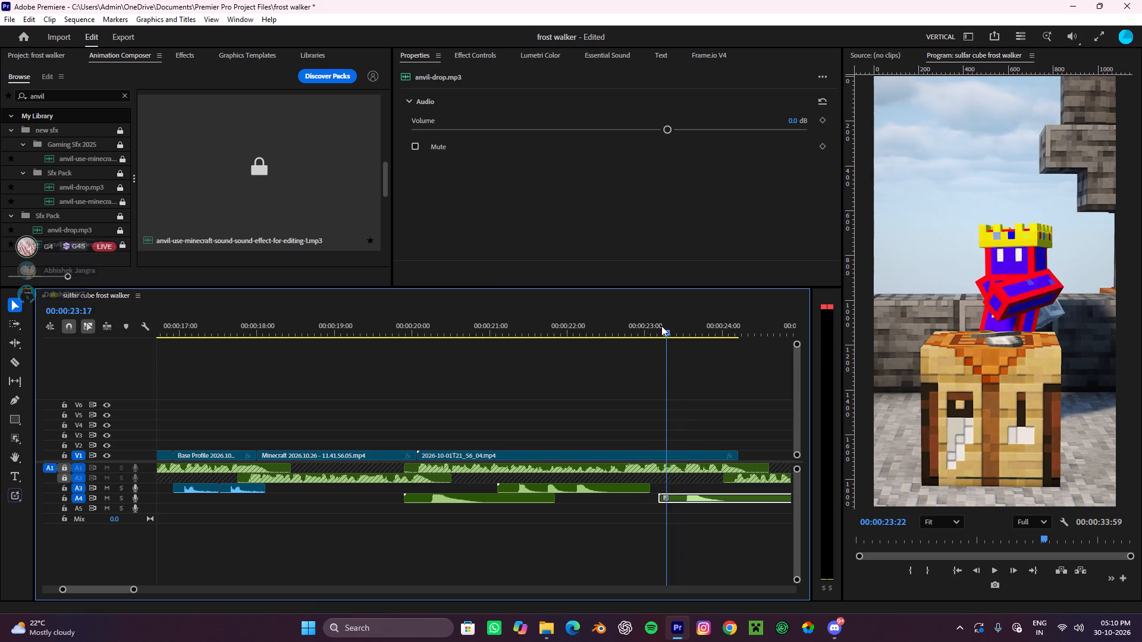
{"action": "left_click_drag", "start_coordinate": [661, 326], "coordinate": [640, 344]}
{"action": "key", "text": "space"}
{"action": "key", "text": "space"}
Cut off and delete the tail of the second anvil-drop sound, trimming its end to about 24.4 seconds.
{"action": "scroll", "coordinate": [692, 396], "scroll_direction": "down", "scroll_amount": 7, "text": "alt"}
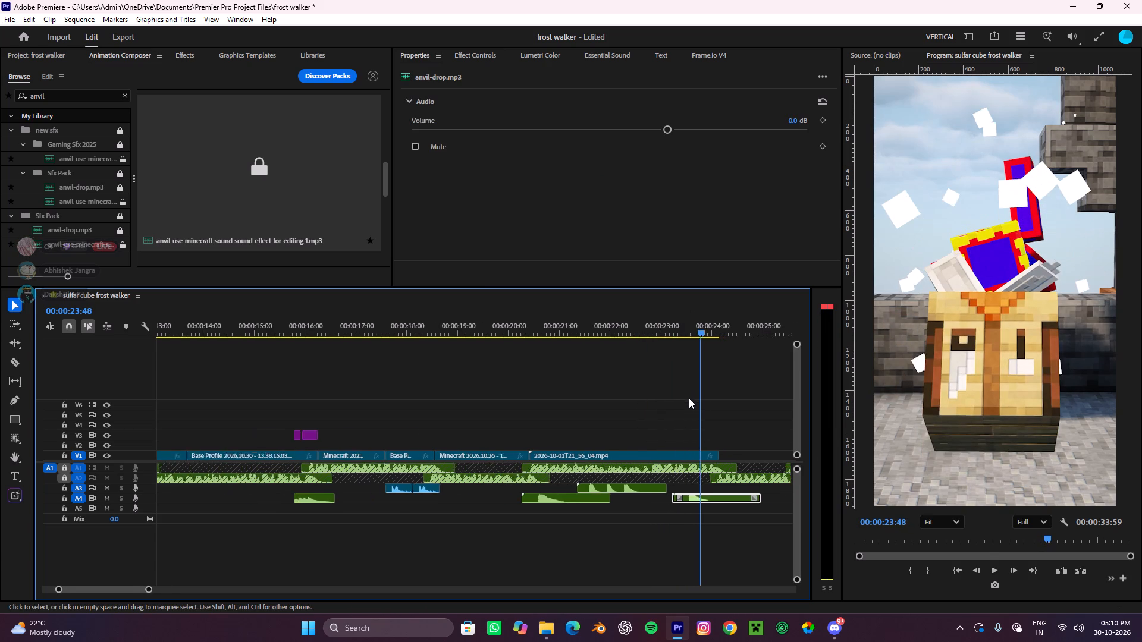
{"action": "scroll", "coordinate": [689, 398], "scroll_direction": "down", "scroll_amount": 1, "text": "alt"}
{"action": "key", "text": "c"}
{"action": "left_click", "coordinate": [721, 503]}
{"action": "key", "text": "v"}
{"action": "left_click_drag", "start_coordinate": [757, 495], "coordinate": [732, 510]}
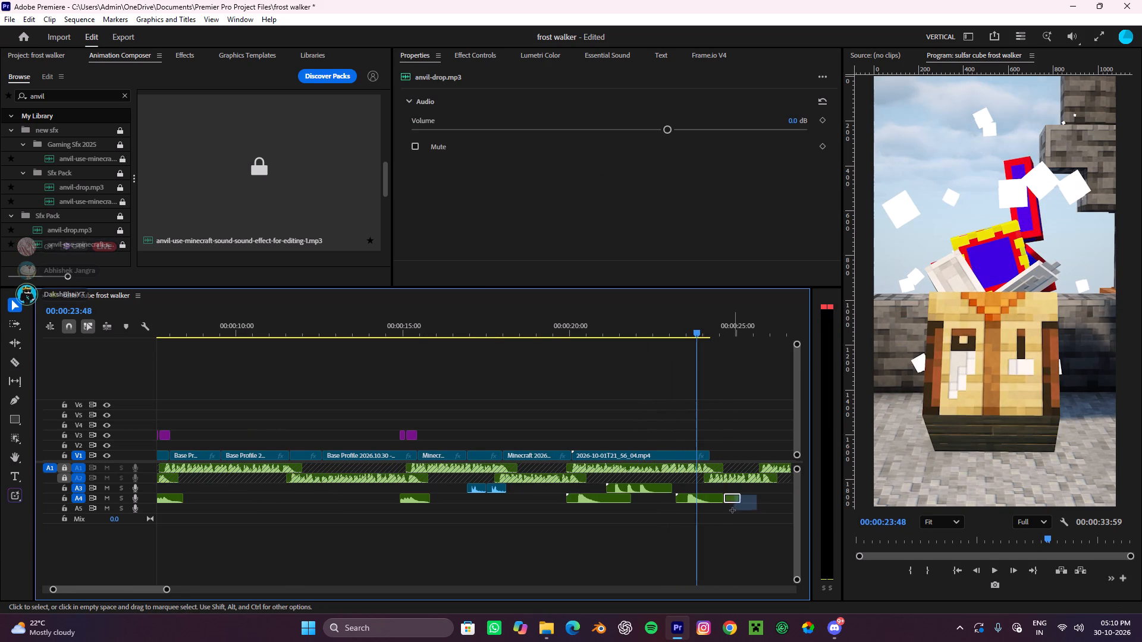
{"action": "left_click_drag", "start_coordinate": [732, 510], "coordinate": [731, 510]}
{"action": "key", "text": "ctrl+x"}
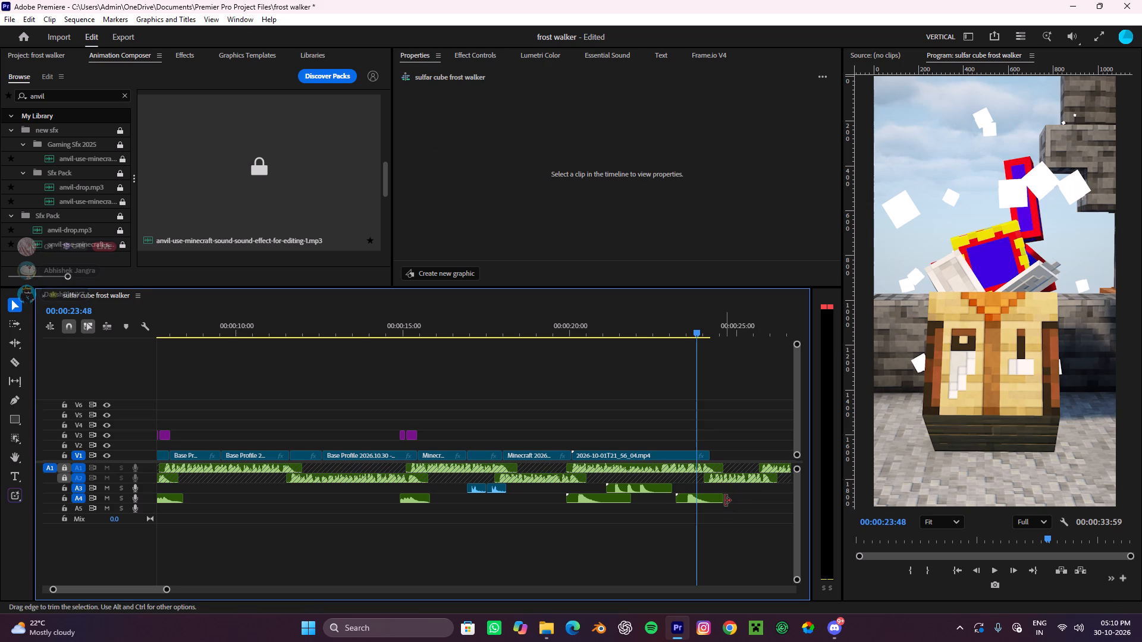
{"action": "left_click_drag", "start_coordinate": [725, 501], "coordinate": [719, 519]}
Play the sequence from about 19 seconds to check the anvil sounds against the crafting-table footage.
{"action": "left_click_drag", "start_coordinate": [688, 310], "coordinate": [597, 332]}
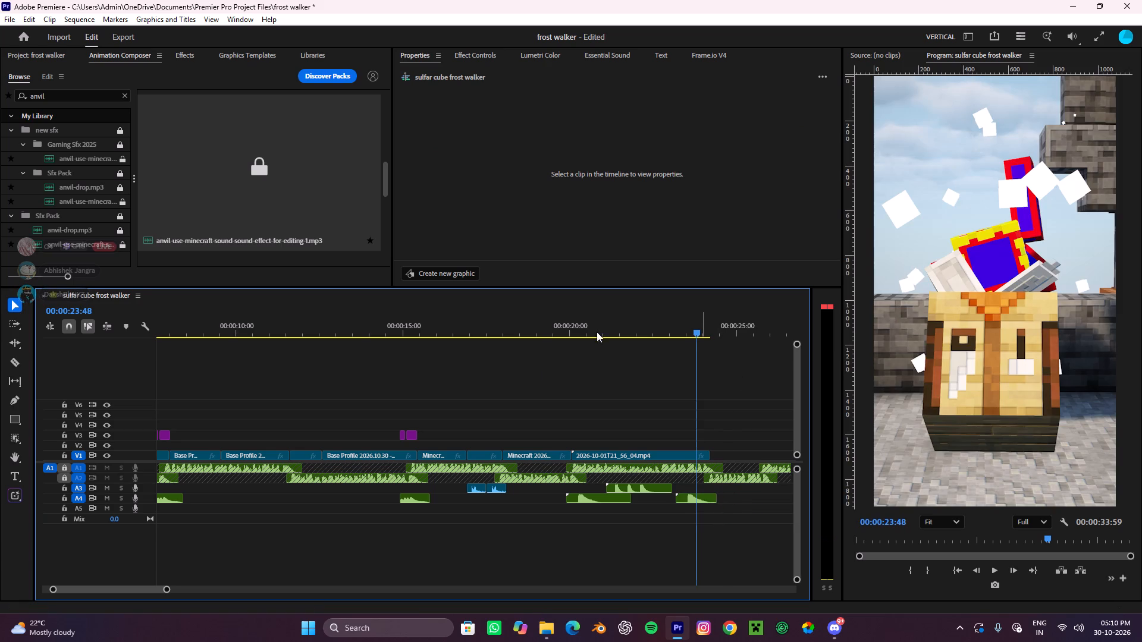
{"action": "left_click_drag", "start_coordinate": [597, 332], "coordinate": [539, 378]}
{"action": "left_click_drag", "start_coordinate": [716, 318], "coordinate": [534, 388]}
{"action": "key", "text": "space"}
{"action": "scroll", "coordinate": [655, 433], "scroll_direction": "down", "scroll_amount": 4, "text": "alt"}
{"action": "scroll", "coordinate": [655, 433], "scroll_direction": "up", "scroll_amount": 4}
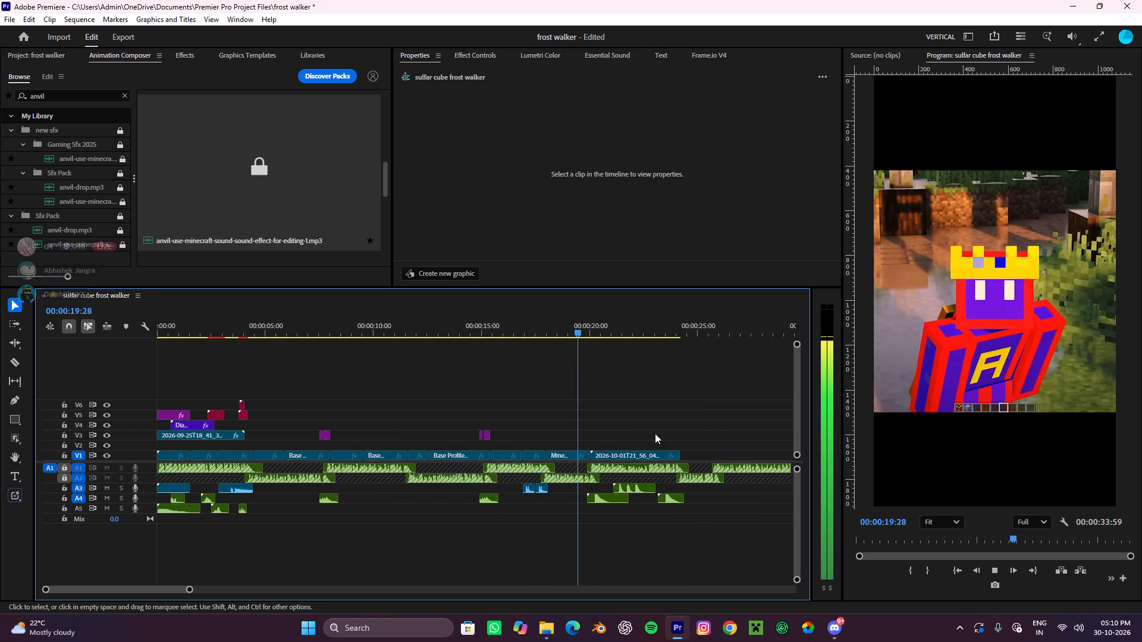
{"action": "scroll", "coordinate": [655, 433], "scroll_direction": "down", "scroll_amount": 5}
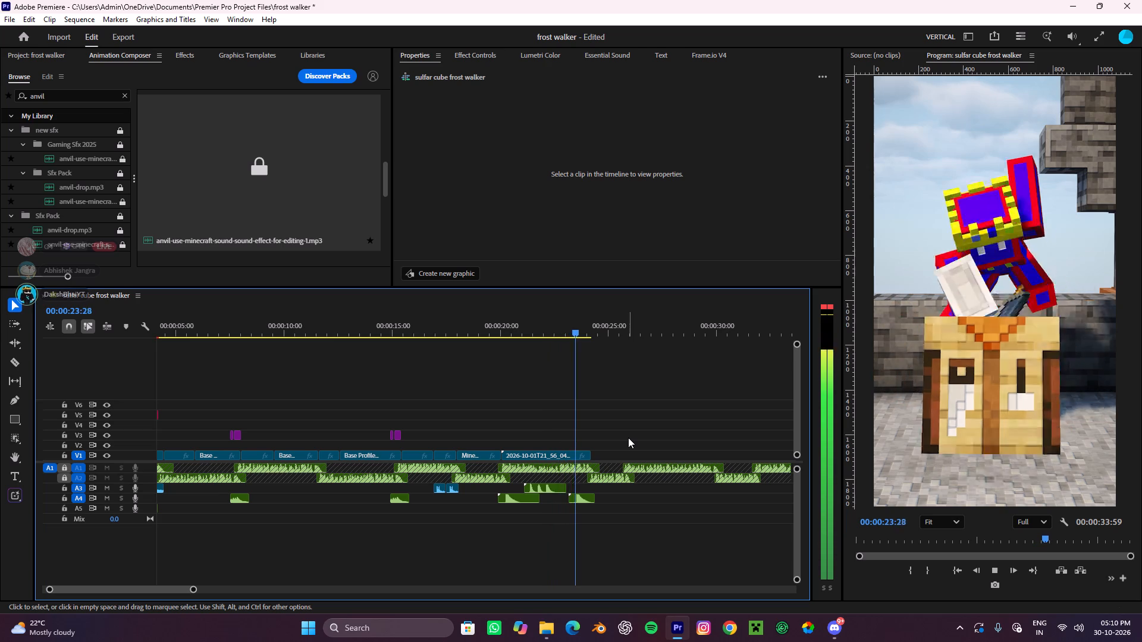
{"action": "key", "text": "space"}
Search the sound library for swoosh.
{"action": "left_click_drag", "start_coordinate": [69, 97], "coordinate": [0, 94]}
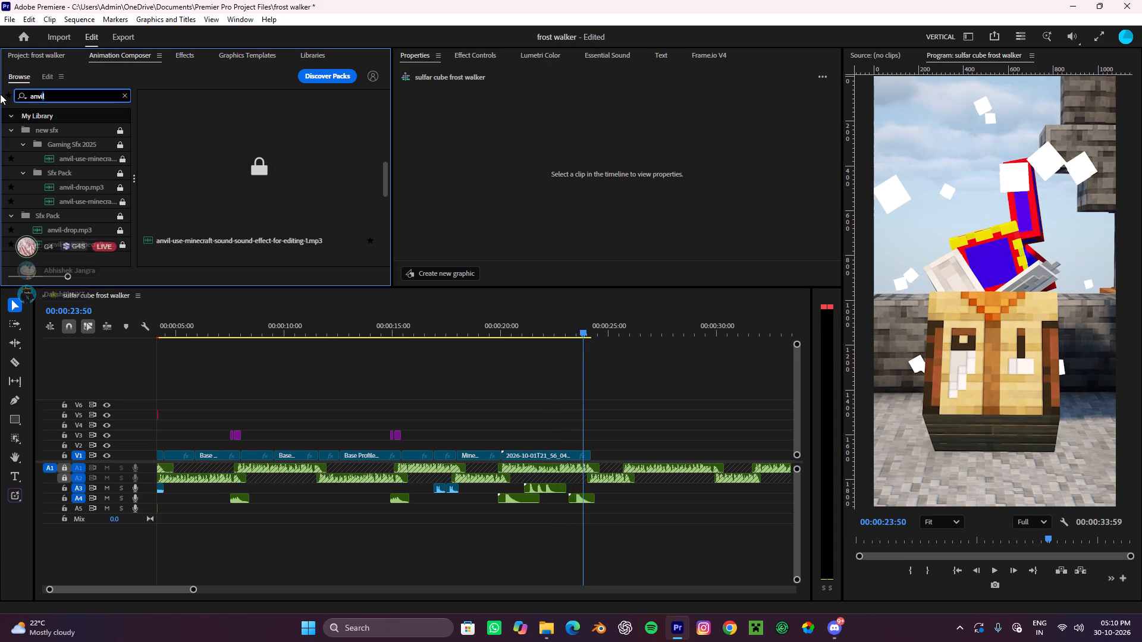
{"action": "left_click_drag", "start_coordinate": [0, 94], "coordinate": [0, 95]}
{"action": "key", "text": "s"}
{"action": "key", "text": "w"}
{"action": "type", "text": "oo"}
{"action": "key", "text": "s"}
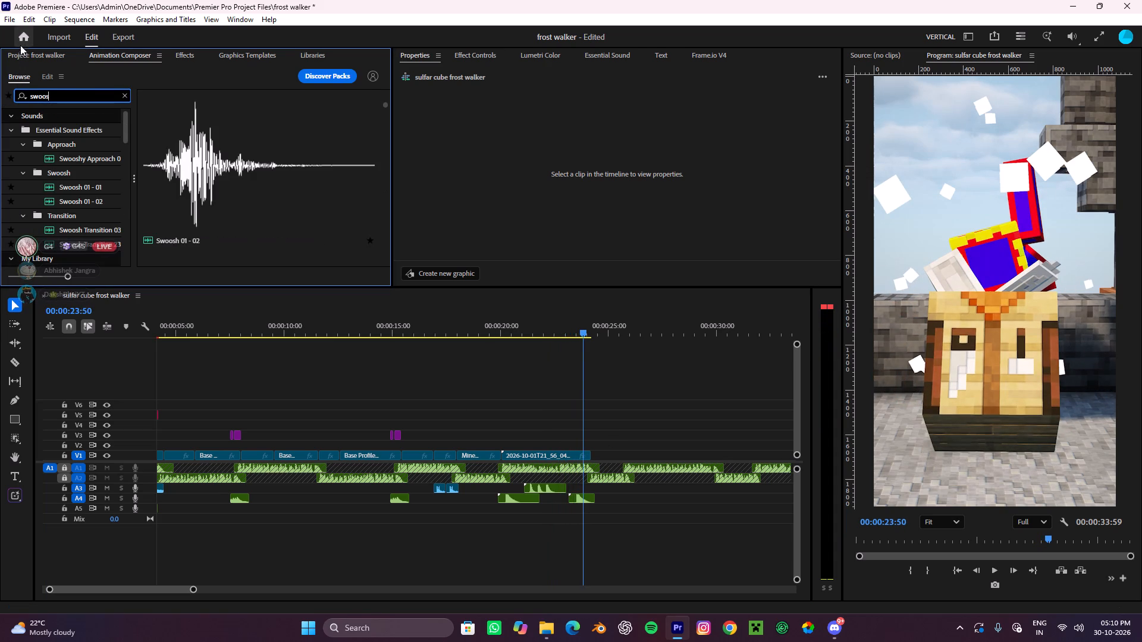
{"action": "key", "text": "h"}
Preview the swoosh sounds in the library to choose one for the start of the crafting-table clip.
{"action": "left_click", "coordinate": [231, 146]}
{"action": "left_click", "coordinate": [232, 146]}
{"action": "scroll", "coordinate": [232, 146], "scroll_direction": "down", "scroll_amount": 1}
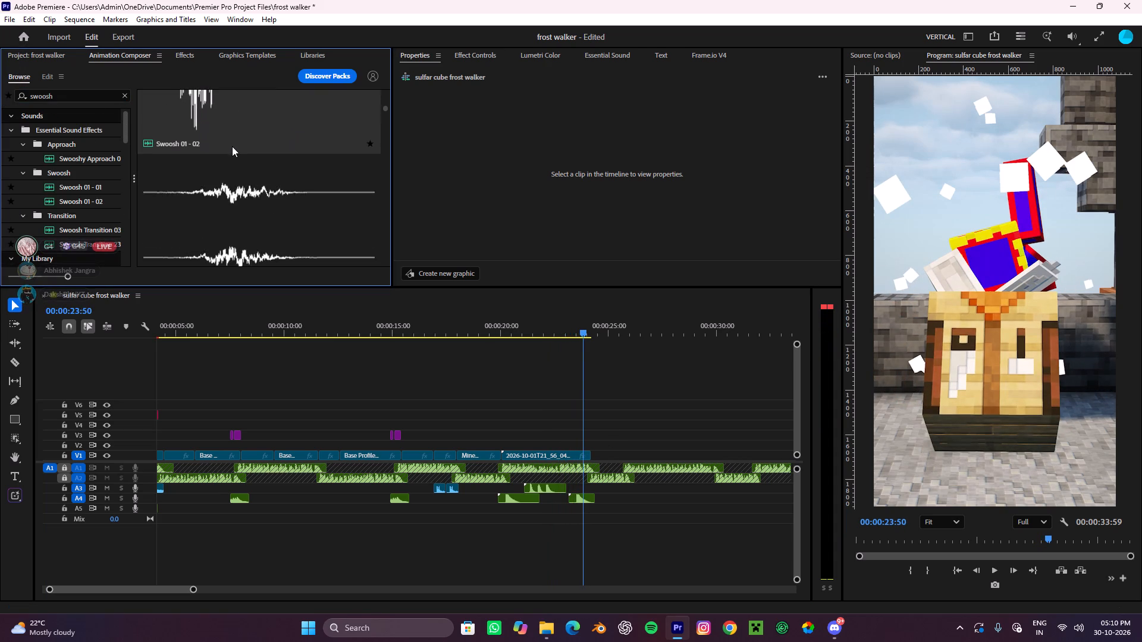
{"action": "left_click", "coordinate": [202, 206]}
{"action": "left_click", "coordinate": [236, 156]}
{"action": "scroll", "coordinate": [247, 137], "scroll_direction": "down", "scroll_amount": 2}
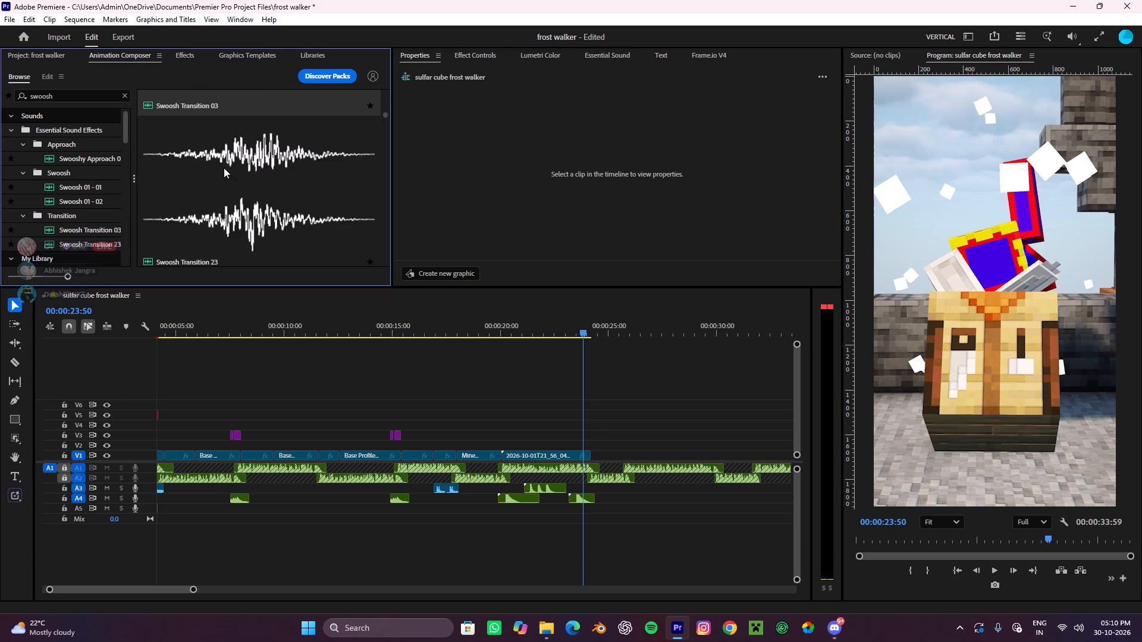
{"action": "left_click", "coordinate": [224, 168]}
{"action": "left_click", "coordinate": [258, 144]}
{"action": "scroll", "coordinate": [259, 144], "scroll_direction": "down", "scroll_amount": 2}
{"action": "left_click", "coordinate": [253, 157]}
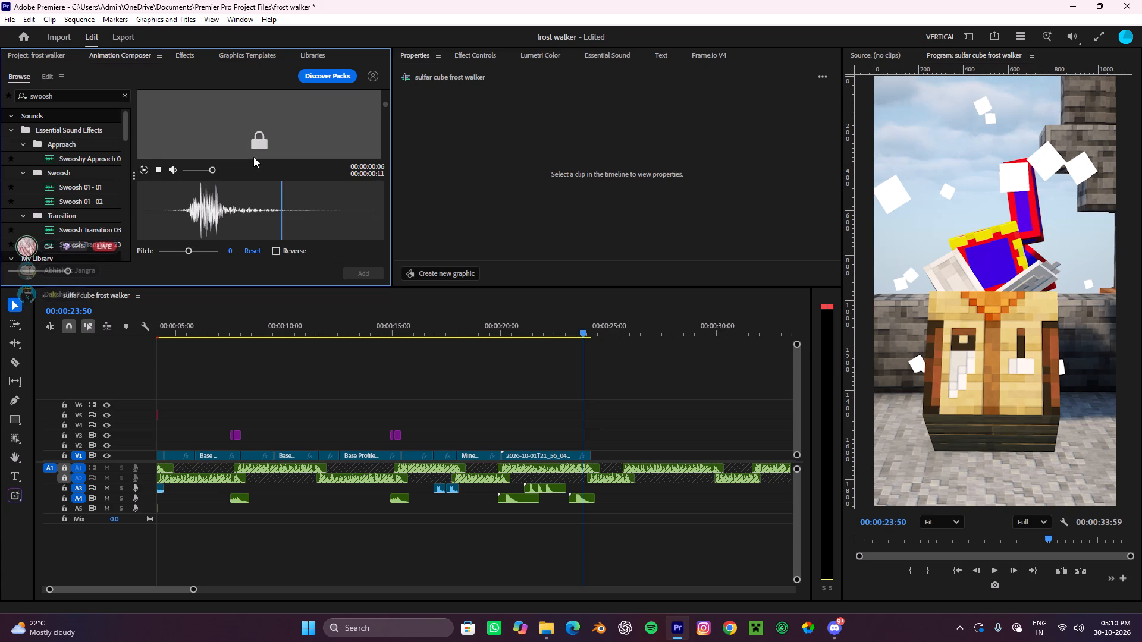
{"action": "left_click", "coordinate": [266, 134]}
{"action": "scroll", "coordinate": [265, 134], "scroll_direction": "up", "scroll_amount": 4}
{"action": "left_click", "coordinate": [249, 143]}
{"action": "scroll", "coordinate": [212, 140], "scroll_direction": "up", "scroll_amount": 9}
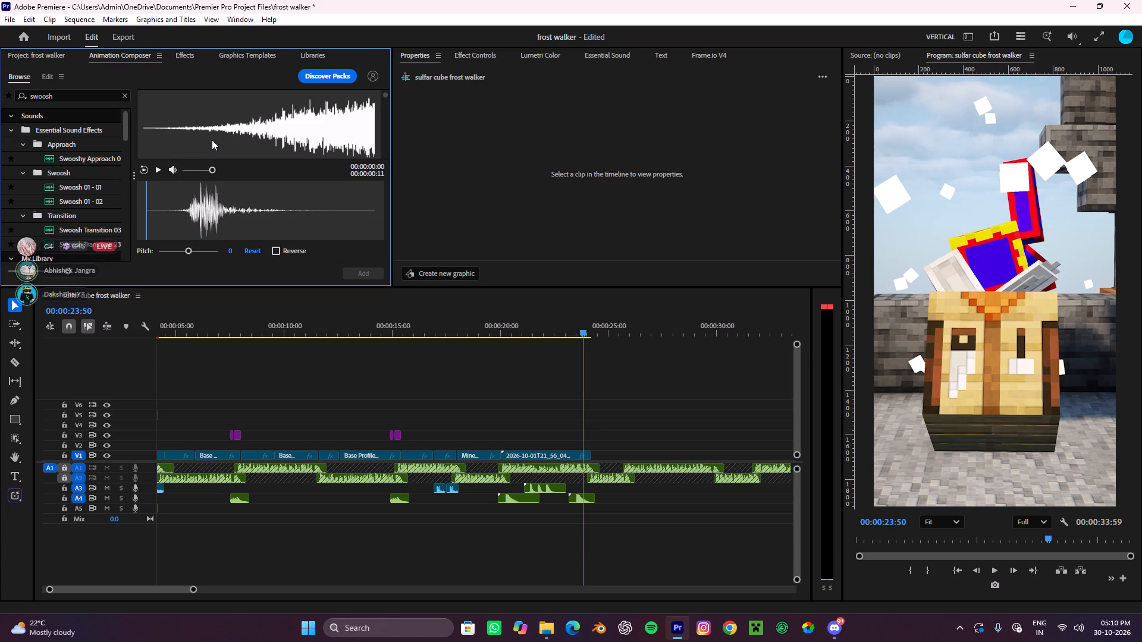
{"action": "scroll", "coordinate": [212, 137], "scroll_direction": "up", "scroll_amount": 3}
{"action": "scroll", "coordinate": [212, 137], "scroll_direction": "down", "scroll_amount": 3}
{"action": "left_click", "coordinate": [212, 137]}
{"action": "left_click", "coordinate": [212, 137]}
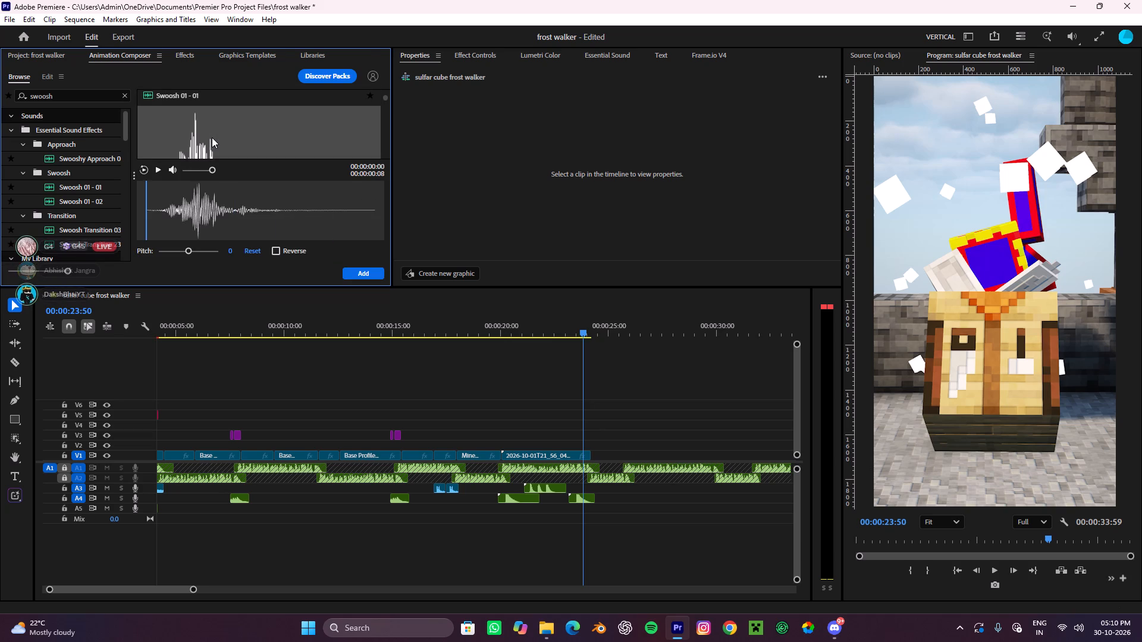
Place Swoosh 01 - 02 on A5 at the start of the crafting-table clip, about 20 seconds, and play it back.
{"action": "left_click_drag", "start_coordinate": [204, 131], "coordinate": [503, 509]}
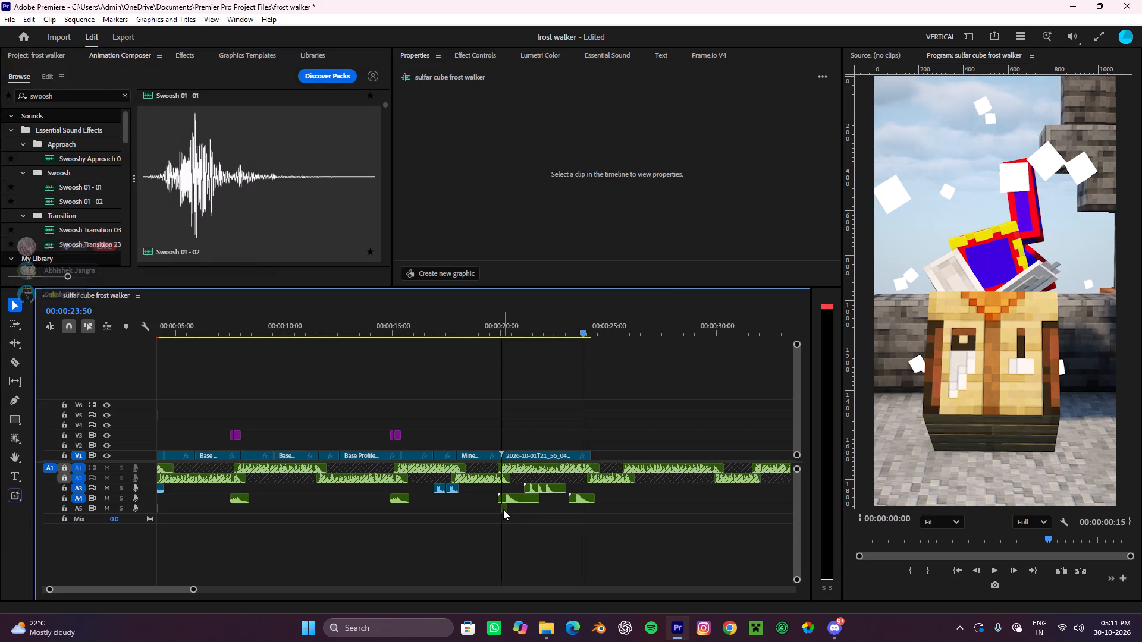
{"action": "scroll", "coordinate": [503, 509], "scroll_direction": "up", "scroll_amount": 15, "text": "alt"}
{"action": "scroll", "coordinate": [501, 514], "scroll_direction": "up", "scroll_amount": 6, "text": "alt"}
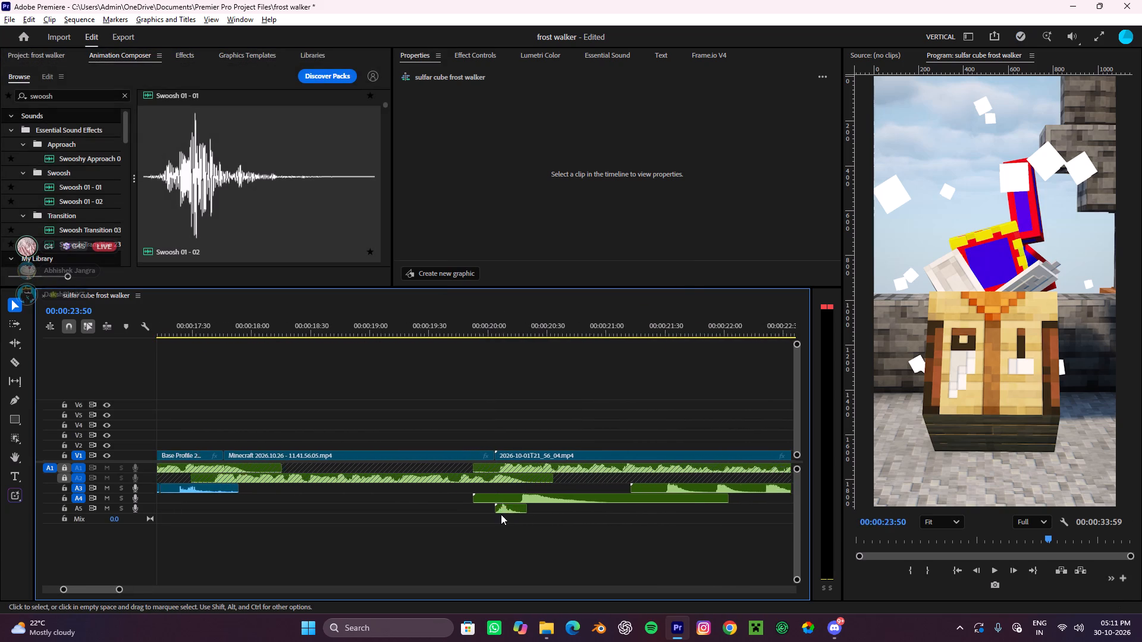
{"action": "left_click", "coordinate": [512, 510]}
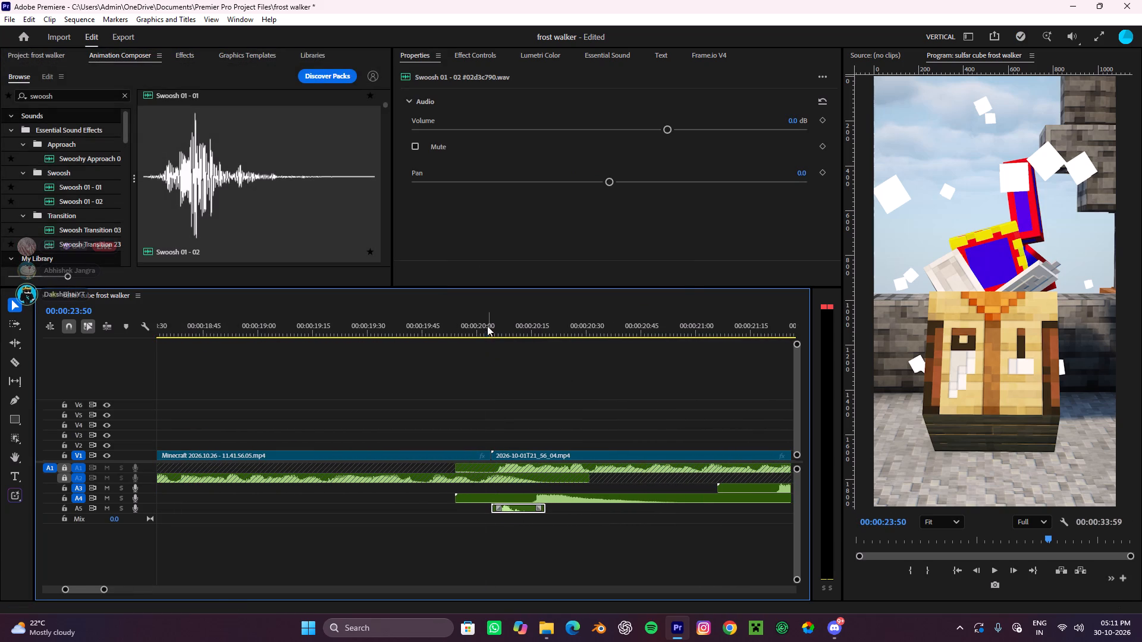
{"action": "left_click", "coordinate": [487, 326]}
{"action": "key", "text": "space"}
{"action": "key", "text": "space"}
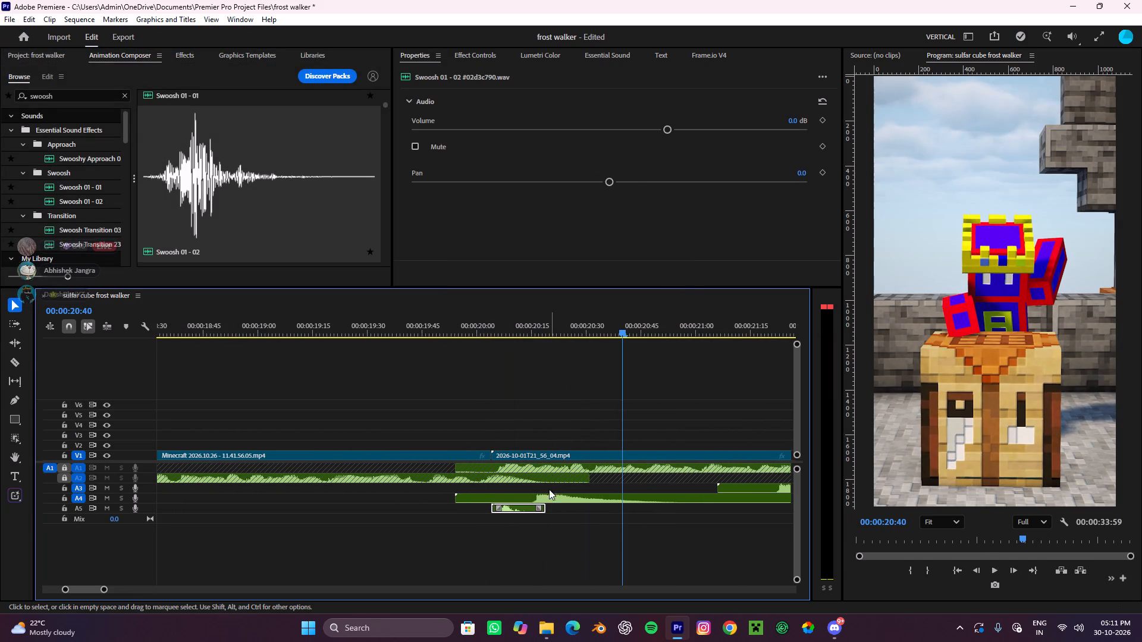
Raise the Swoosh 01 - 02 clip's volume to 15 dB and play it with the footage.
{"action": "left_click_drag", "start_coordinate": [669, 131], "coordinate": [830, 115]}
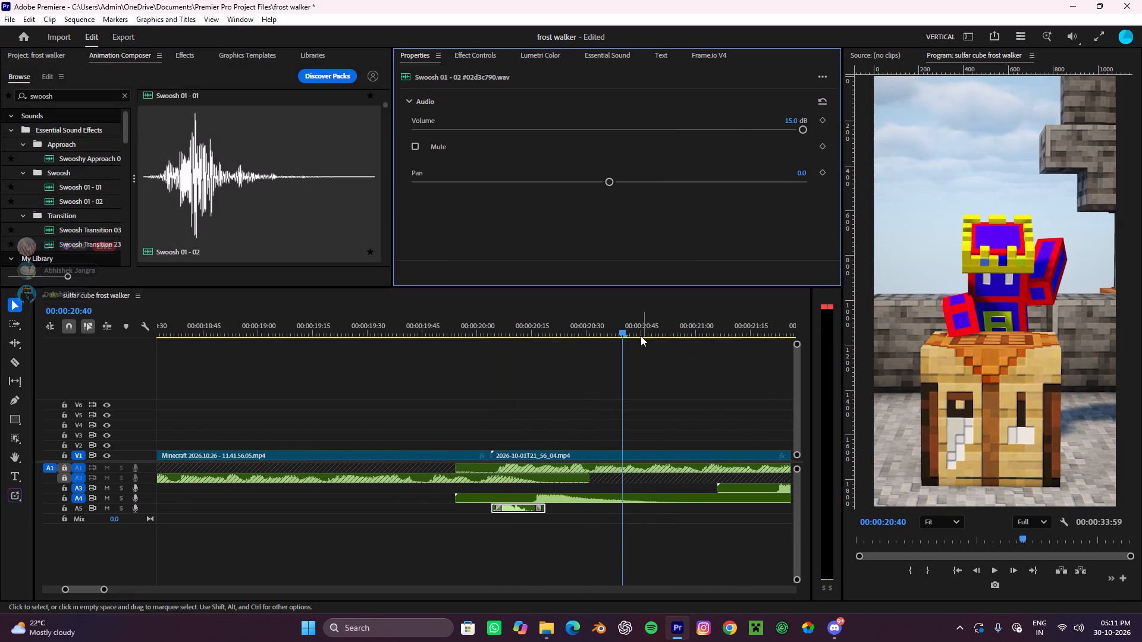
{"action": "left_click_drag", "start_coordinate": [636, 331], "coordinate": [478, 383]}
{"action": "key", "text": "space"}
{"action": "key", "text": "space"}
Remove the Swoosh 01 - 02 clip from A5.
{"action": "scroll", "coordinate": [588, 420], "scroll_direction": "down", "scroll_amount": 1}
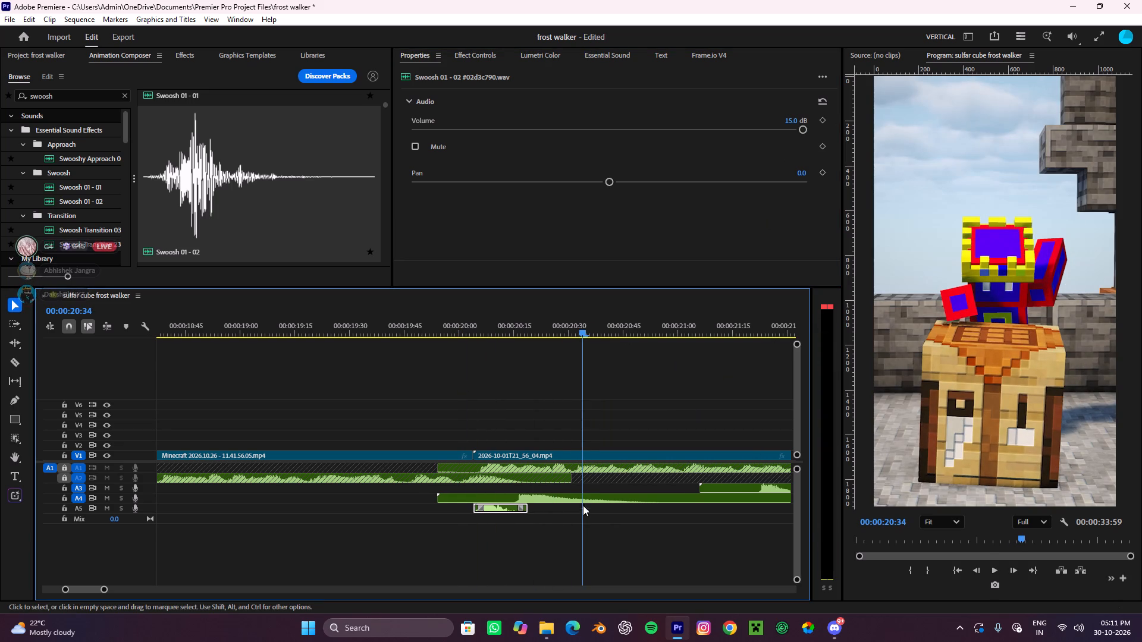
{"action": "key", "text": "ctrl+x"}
Preview the swoosh files in the personal library, such as SFX- Swoosh01.mp3, to find a replacement for the crafting-table clip.
{"action": "scroll", "coordinate": [224, 200], "scroll_direction": "down", "scroll_amount": 8}
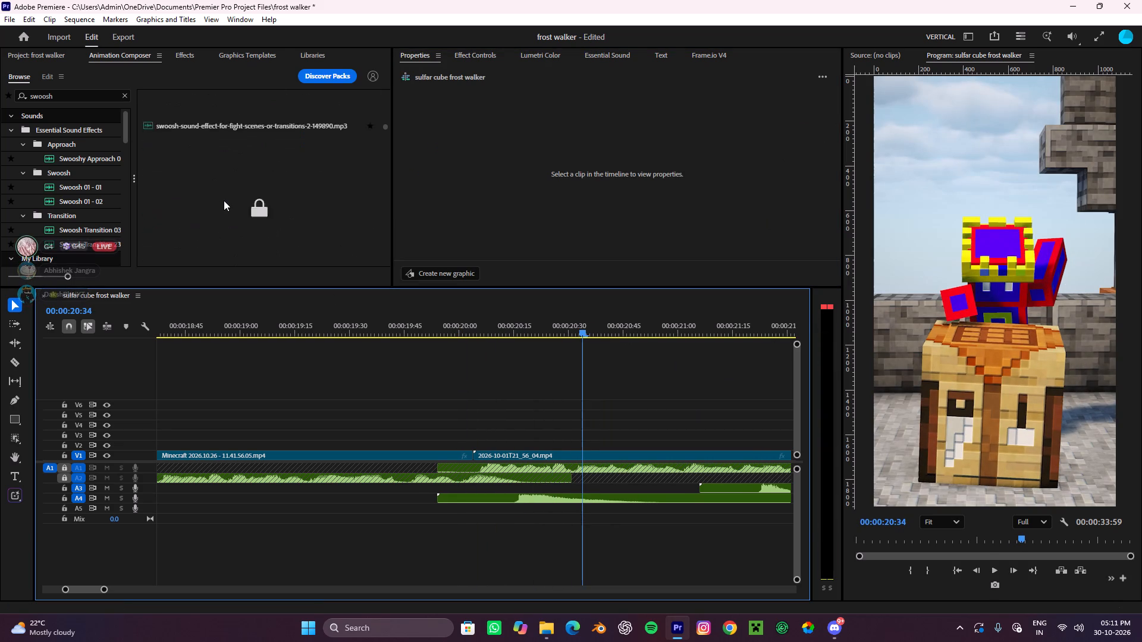
{"action": "scroll", "coordinate": [224, 200], "scroll_direction": "down", "scroll_amount": 17}
{"action": "scroll", "coordinate": [224, 200], "scroll_direction": "down", "scroll_amount": 5}
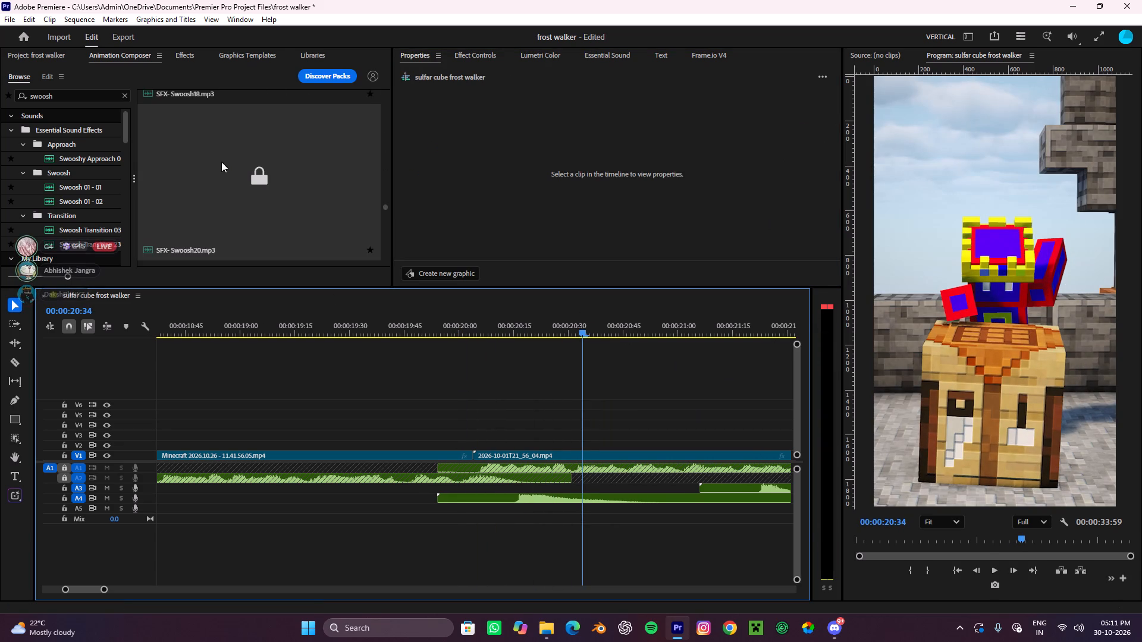
{"action": "left_click", "coordinate": [203, 190]}
{"action": "left_click", "coordinate": [263, 136]}
{"action": "scroll", "coordinate": [241, 155], "scroll_direction": "down", "scroll_amount": 3}
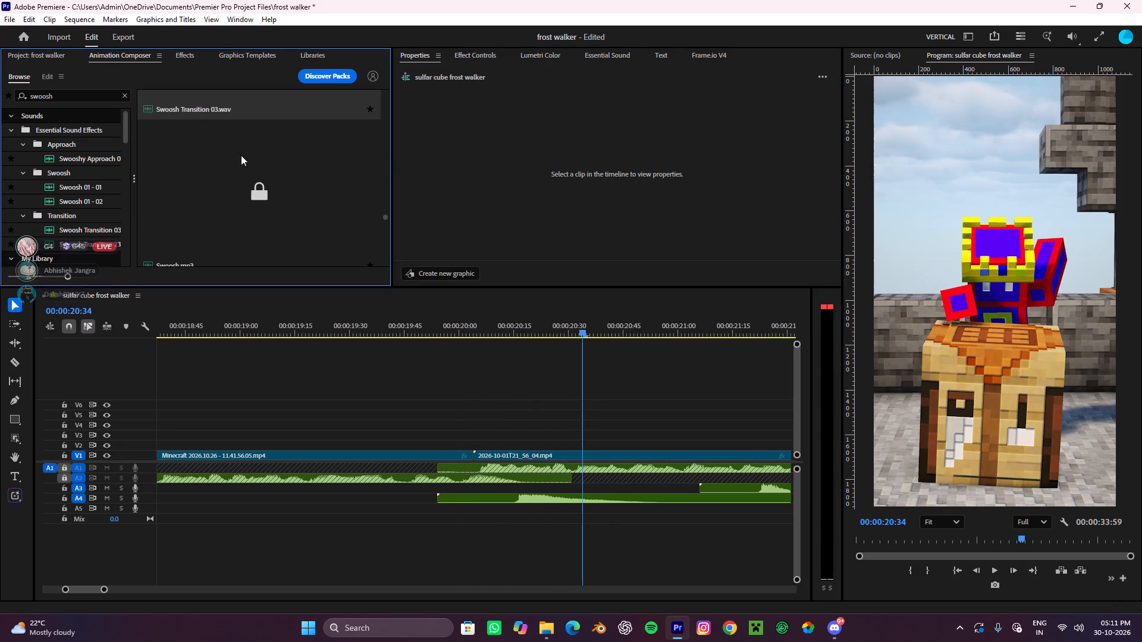
{"action": "left_click", "coordinate": [228, 160]}
{"action": "left_click", "coordinate": [268, 144]}
{"action": "scroll", "coordinate": [263, 146], "scroll_direction": "down", "scroll_amount": 3}
{"action": "left_click", "coordinate": [218, 183]}
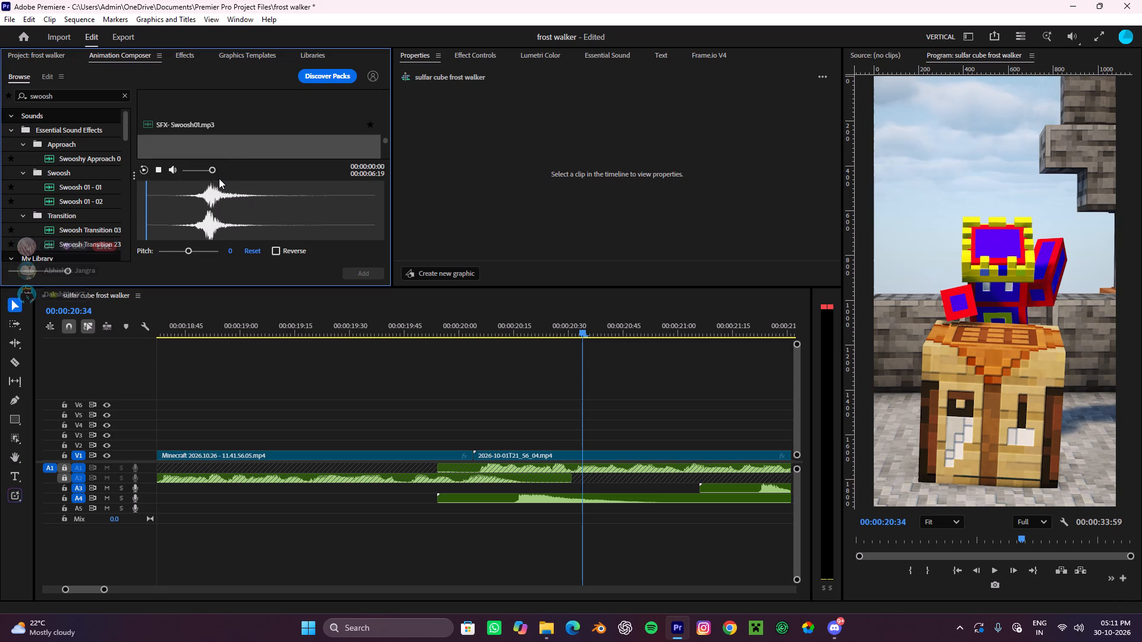
{"action": "left_click", "coordinate": [248, 147]}
{"action": "scroll", "coordinate": [248, 147], "scroll_direction": "down", "scroll_amount": 4}
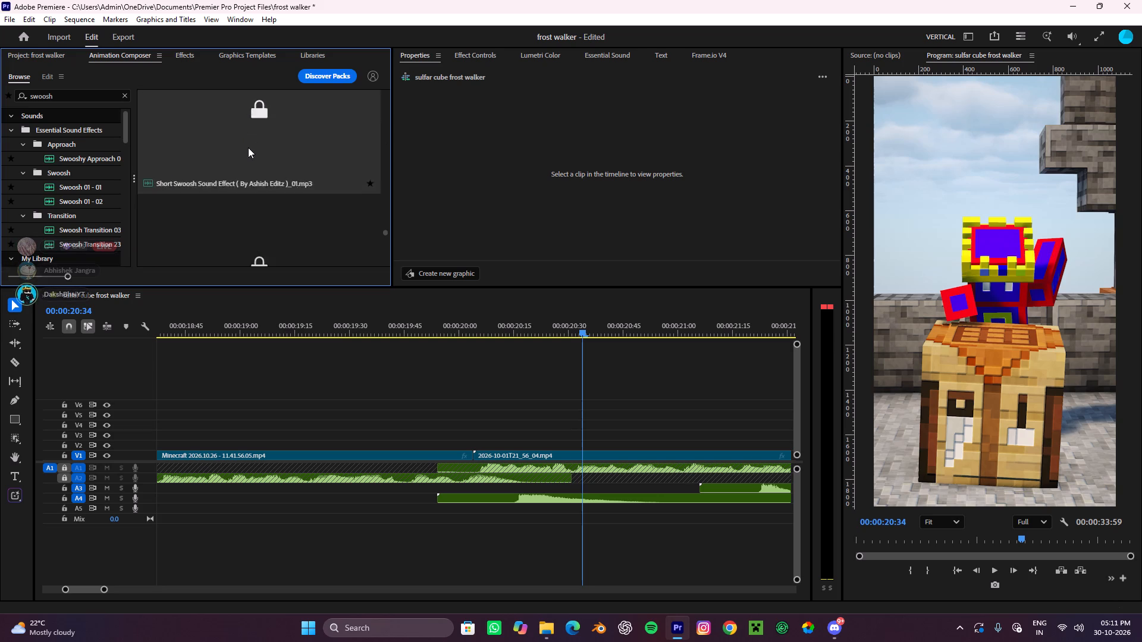
{"action": "left_click", "coordinate": [224, 165]}
{"action": "left_click", "coordinate": [256, 145]}
{"action": "scroll", "coordinate": [256, 145], "scroll_direction": "down", "scroll_amount": 3}
{"action": "left_click", "coordinate": [239, 181]}
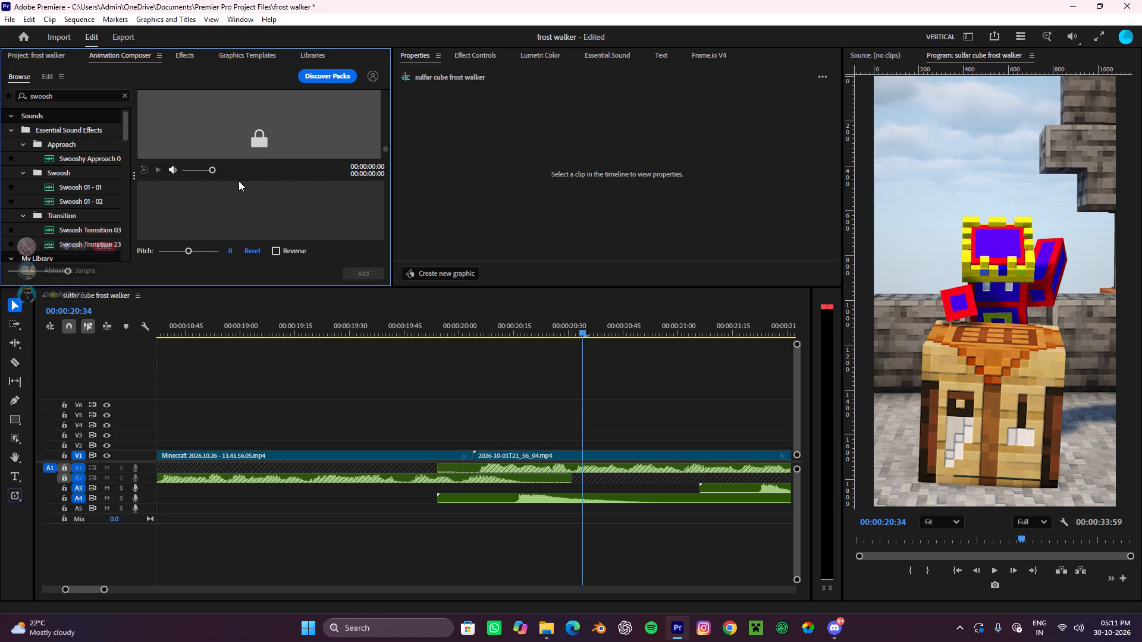
{"action": "left_click", "coordinate": [264, 129]}
{"action": "scroll", "coordinate": [264, 129], "scroll_direction": "down", "scroll_amount": 2}
{"action": "left_click", "coordinate": [264, 129]}
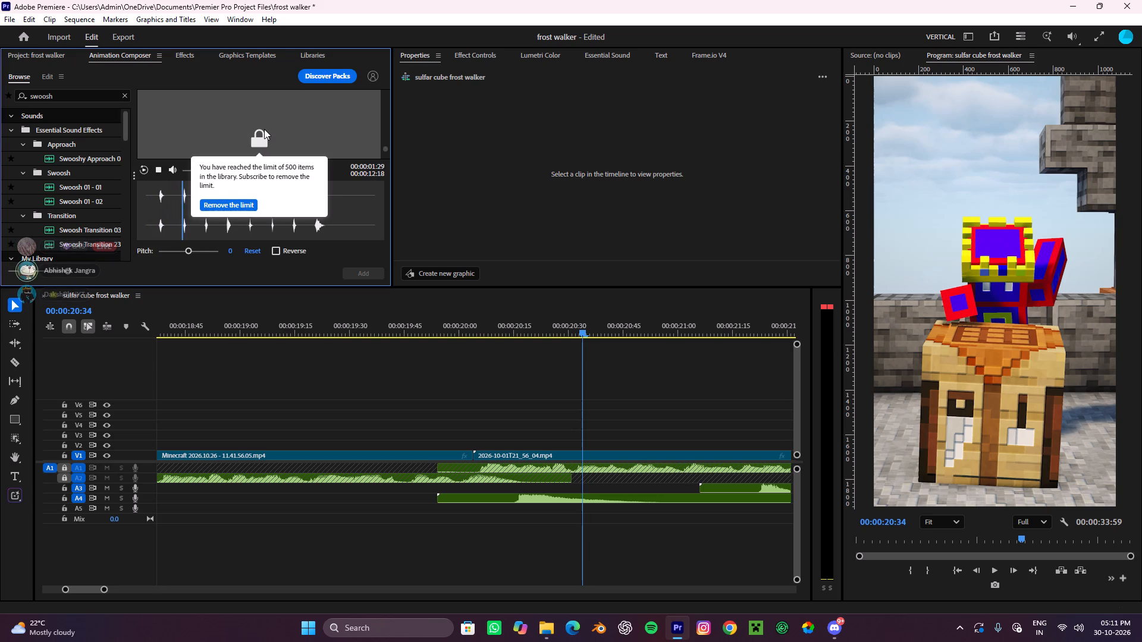
{"action": "left_click", "coordinate": [264, 129]}
{"action": "left_click", "coordinate": [319, 125]}
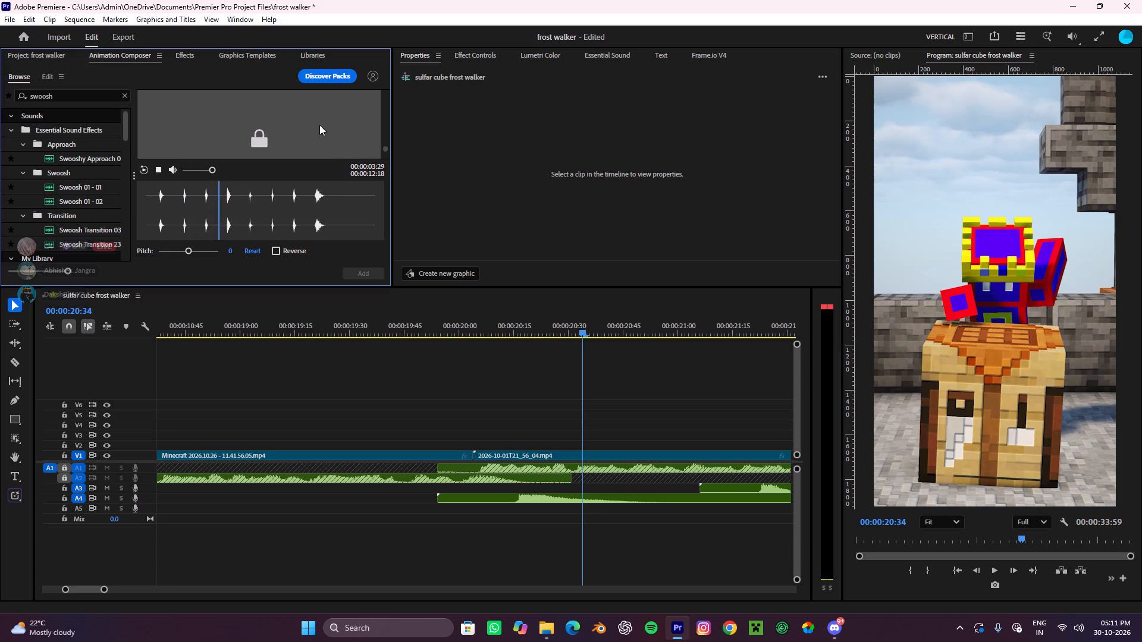
{"action": "scroll", "coordinate": [319, 125], "scroll_direction": "down", "scroll_amount": 2}
{"action": "left_click", "coordinate": [272, 125]}
{"action": "left_click", "coordinate": [272, 125]}
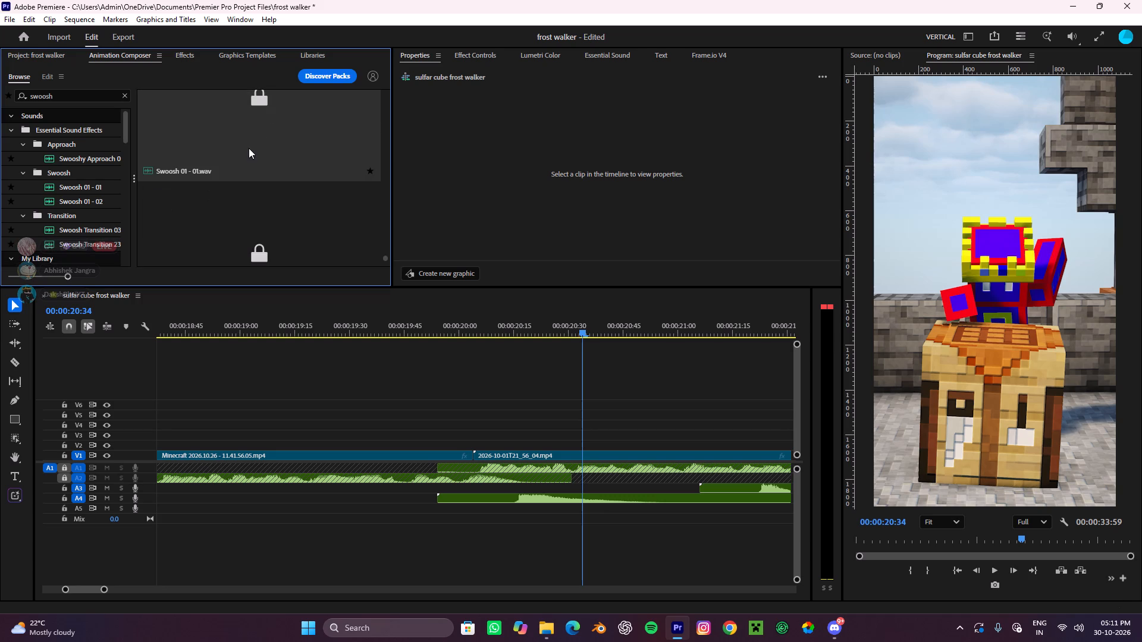
Place Swoosh 4.mp3 from the library on A5, aligned with the start of the crafting-table clip just after 20 seconds.
{"action": "scroll", "coordinate": [249, 149], "scroll_direction": "down", "scroll_amount": 2}
{"action": "left_click", "coordinate": [202, 182]}
{"action": "left_click_drag", "start_coordinate": [243, 152], "coordinate": [481, 501]}
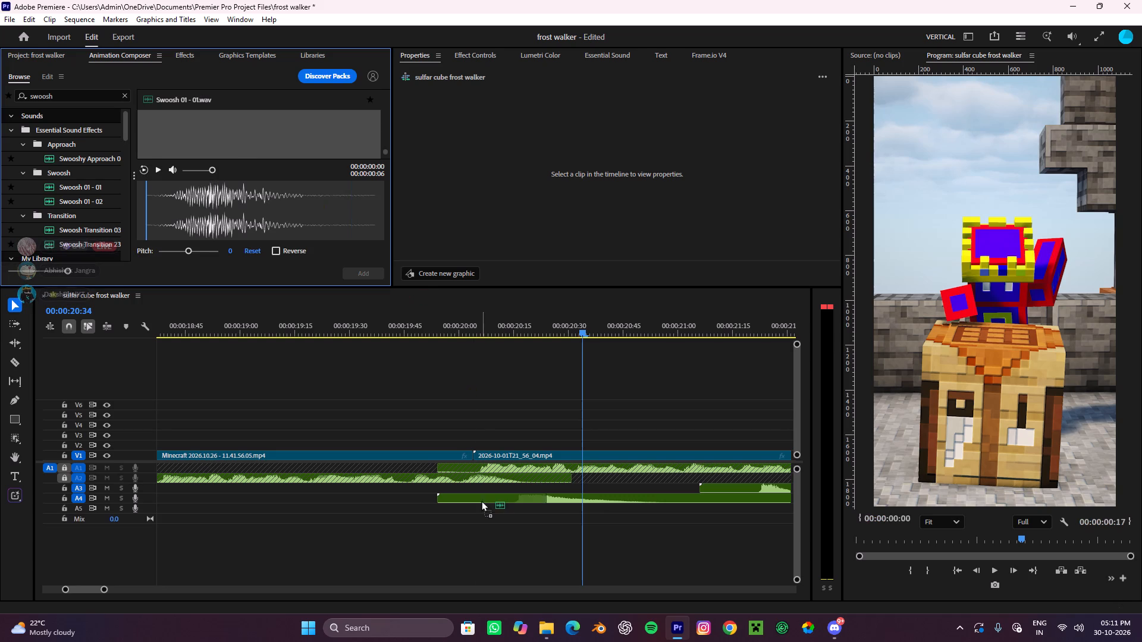
{"action": "left_click_drag", "start_coordinate": [481, 501], "coordinate": [460, 509]}
{"action": "left_click_drag", "start_coordinate": [481, 508], "coordinate": [487, 508]}
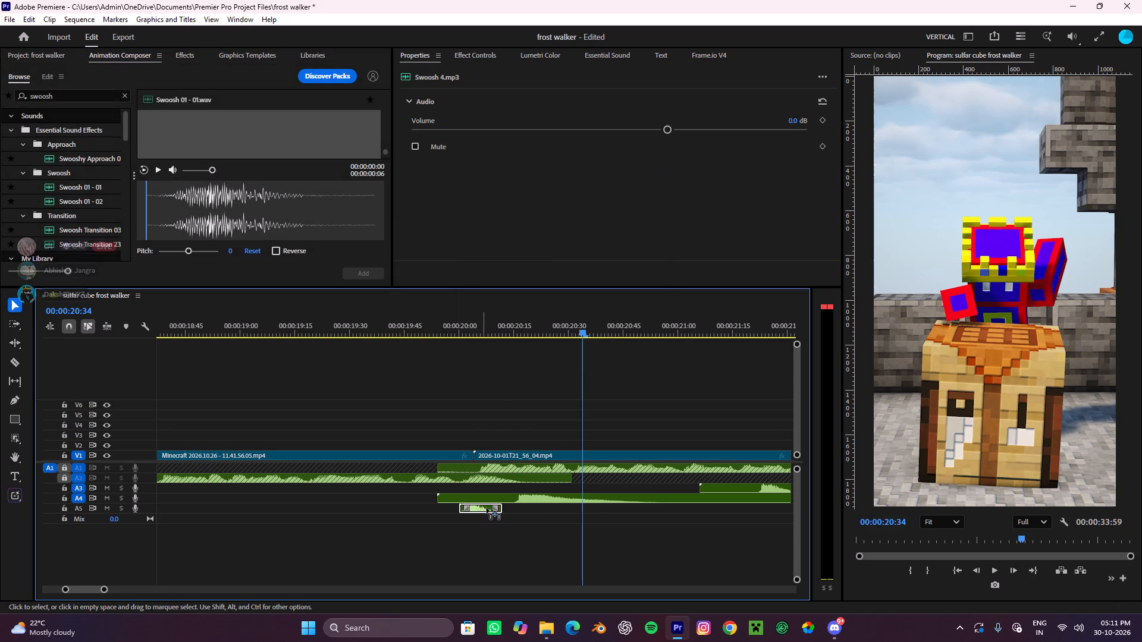
{"action": "left_click_drag", "start_coordinate": [487, 508], "coordinate": [492, 508]}
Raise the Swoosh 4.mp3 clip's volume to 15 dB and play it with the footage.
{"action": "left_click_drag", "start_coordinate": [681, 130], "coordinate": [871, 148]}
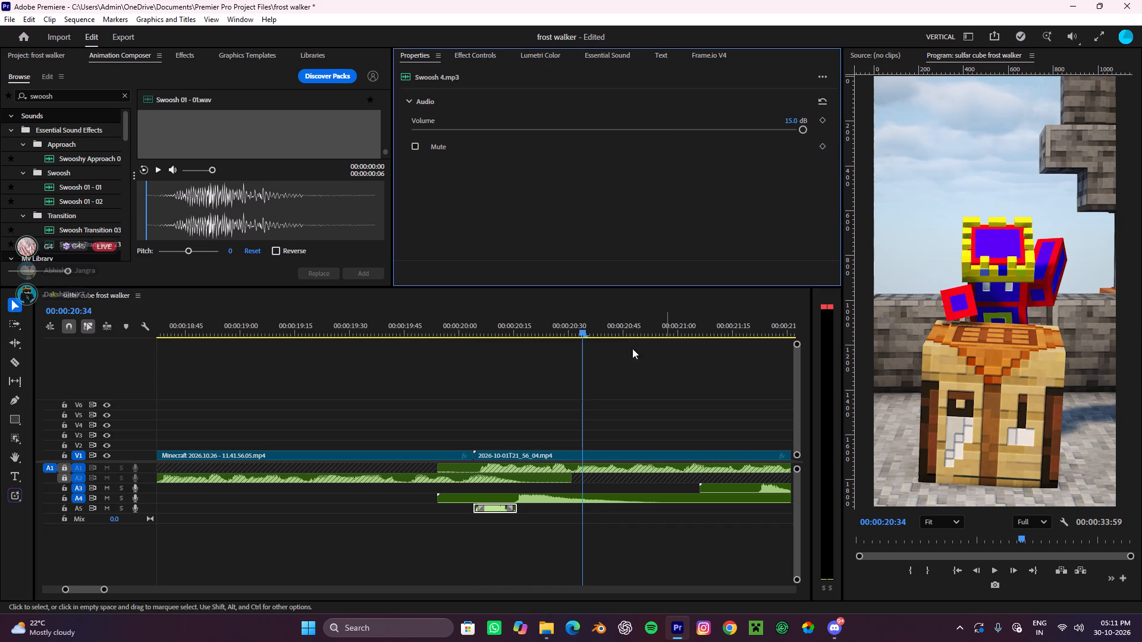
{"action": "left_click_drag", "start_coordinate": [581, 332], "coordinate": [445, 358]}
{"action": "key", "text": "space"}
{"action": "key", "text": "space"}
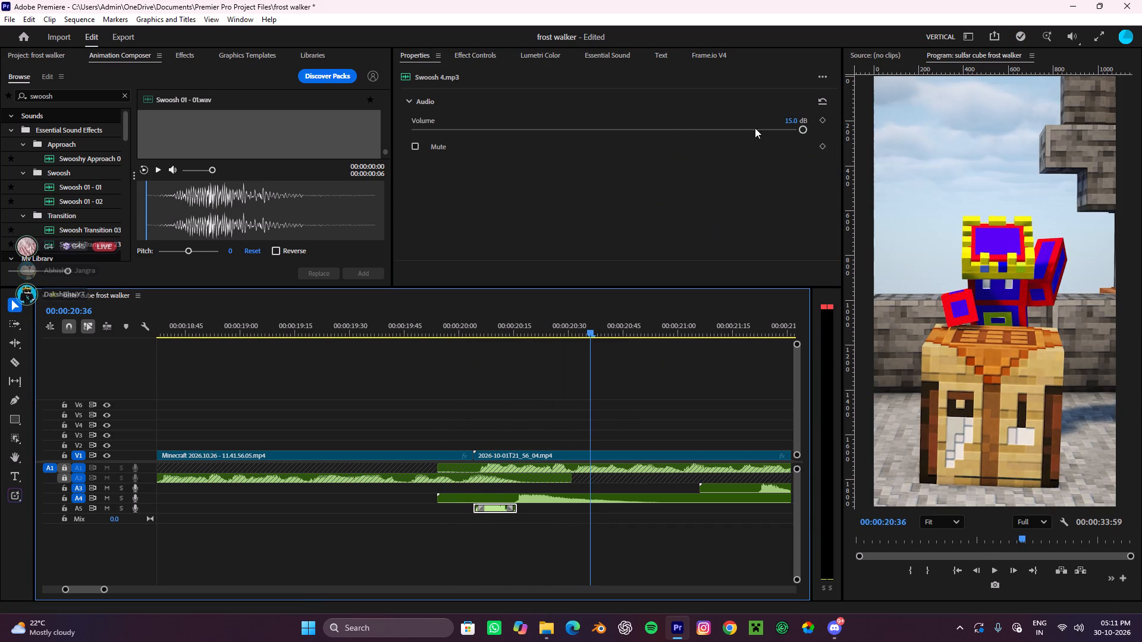
Set the Swoosh 4.mp3 clip's volume to 2.1 dB and play it with the footage.
{"action": "left_click_drag", "start_coordinate": [805, 131], "coordinate": [692, 166]}
{"action": "left_click_drag", "start_coordinate": [594, 336], "coordinate": [456, 386]}
{"action": "key", "text": "space"}
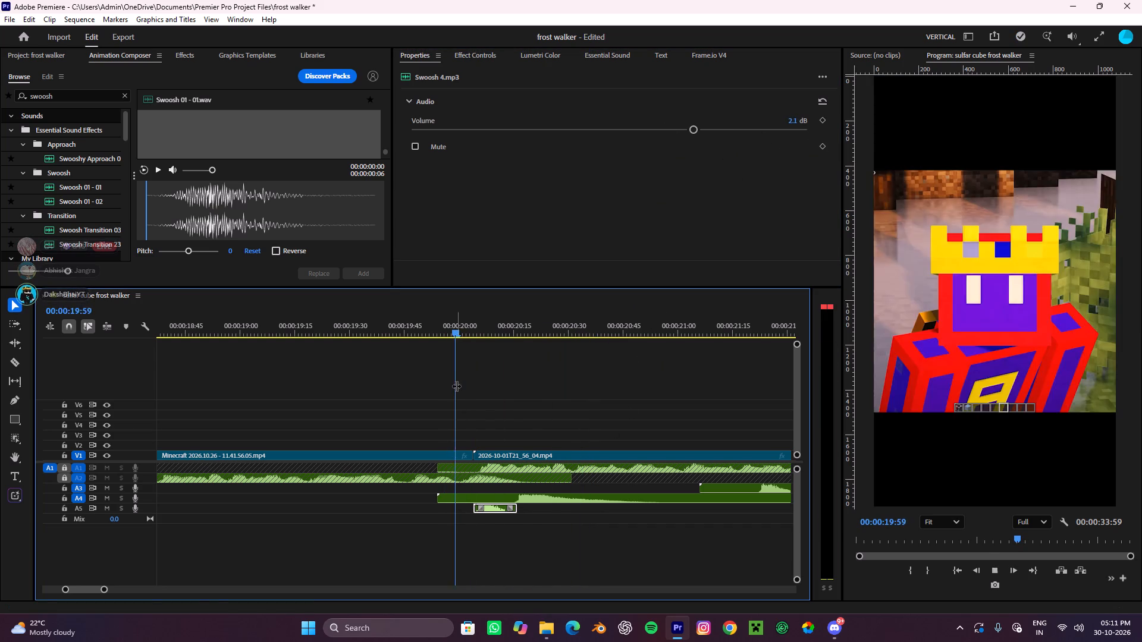
{"action": "key", "text": "space"}
Move the Swoosh 4.mp3 clip on A5 about four frames later to match the crafting-table placement, and play the section back.
{"action": "left_click_drag", "start_coordinate": [569, 335], "coordinate": [523, 353]}
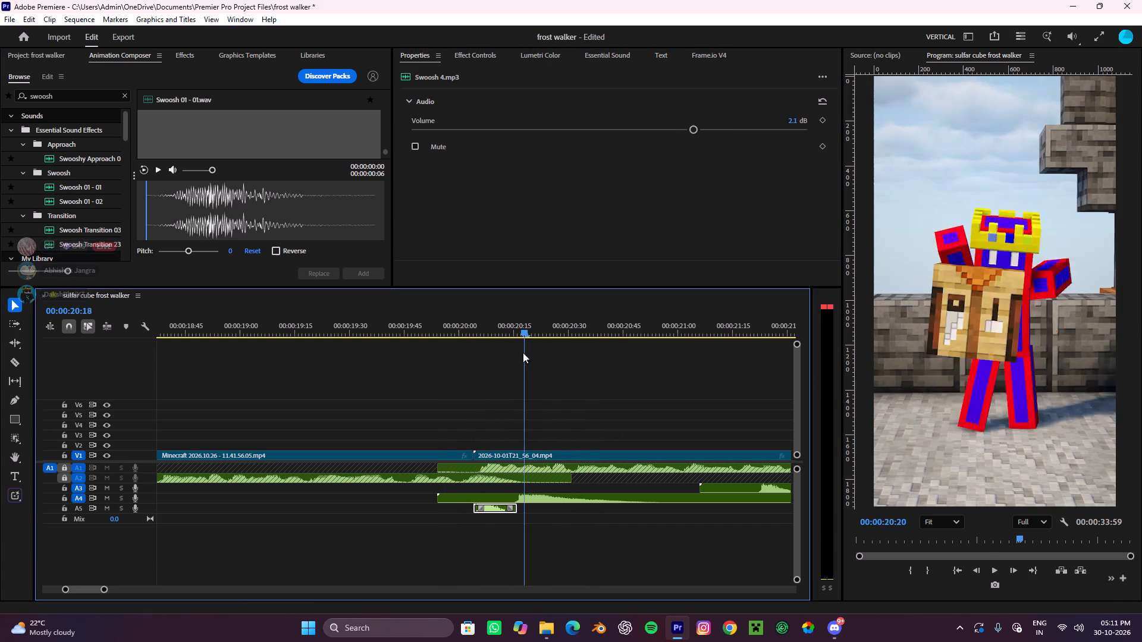
{"action": "left_click_drag", "start_coordinate": [523, 353], "coordinate": [486, 372]}
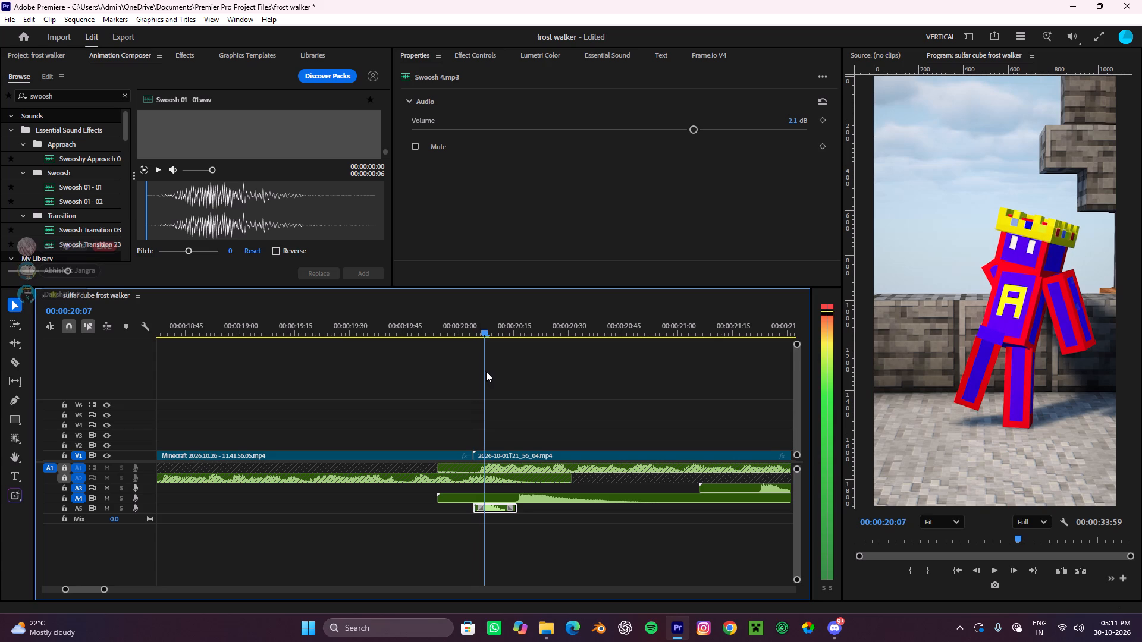
{"action": "left_click_drag", "start_coordinate": [486, 372], "coordinate": [521, 366]}
{"action": "left_click_drag", "start_coordinate": [493, 508], "coordinate": [500, 510]}
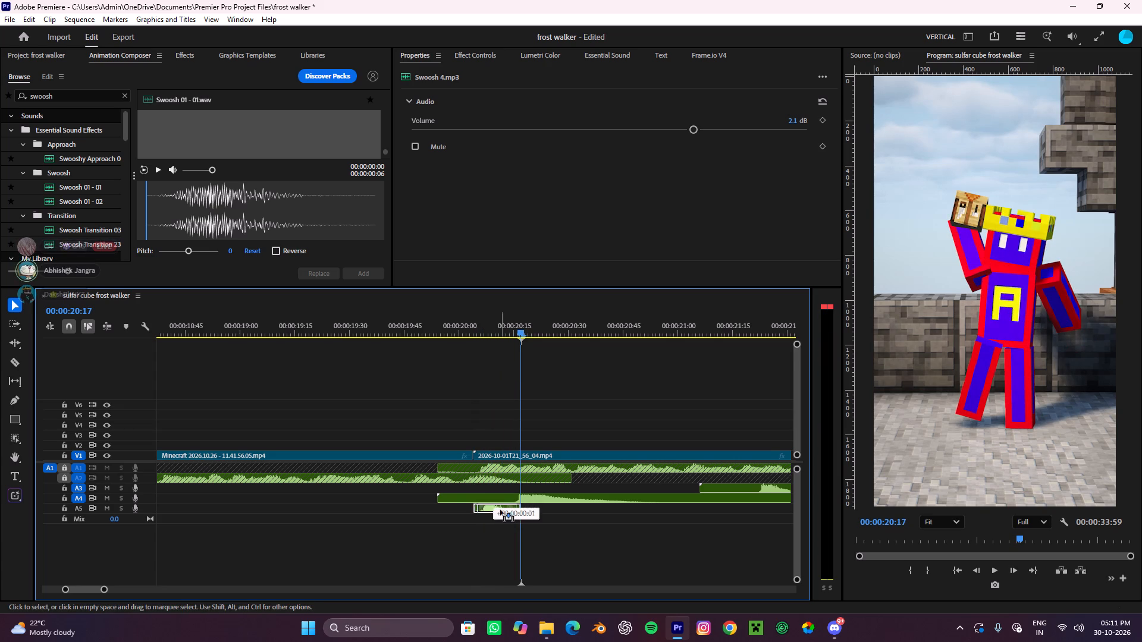
{"action": "left_click_drag", "start_coordinate": [500, 510], "coordinate": [506, 509]}
{"action": "left_click_drag", "start_coordinate": [531, 320], "coordinate": [421, 337]}
{"action": "key", "text": "space"}
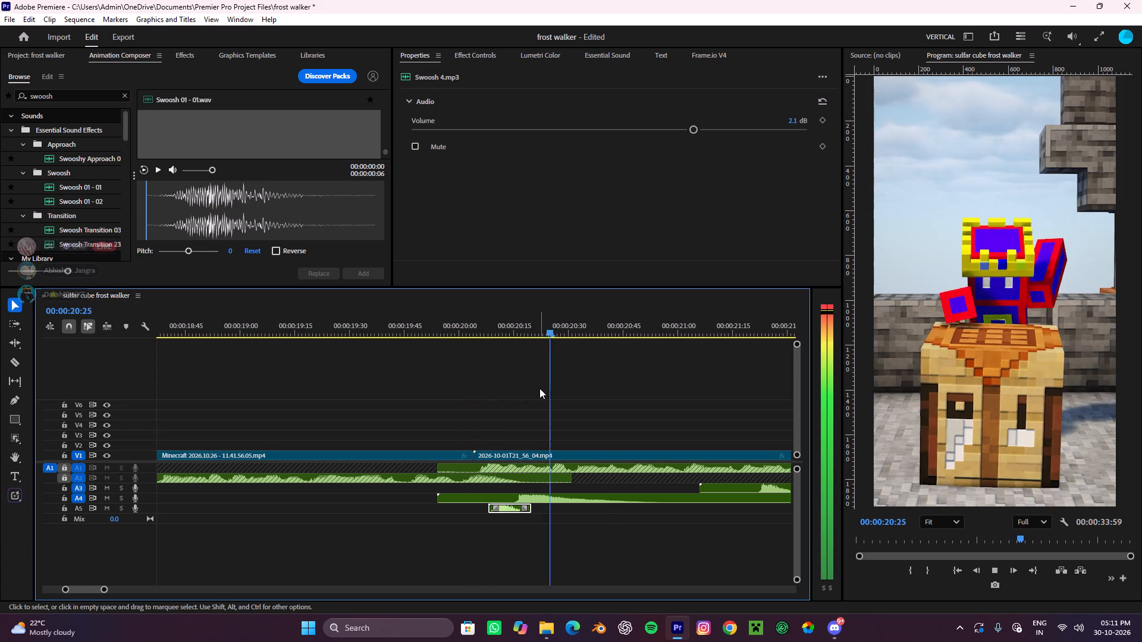
{"action": "key", "text": "space"}
{"action": "scroll", "coordinate": [560, 412], "scroll_direction": "down", "scroll_amount": 9, "text": "alt"}
{"action": "key", "text": "space"}
{"action": "key", "text": "space"}
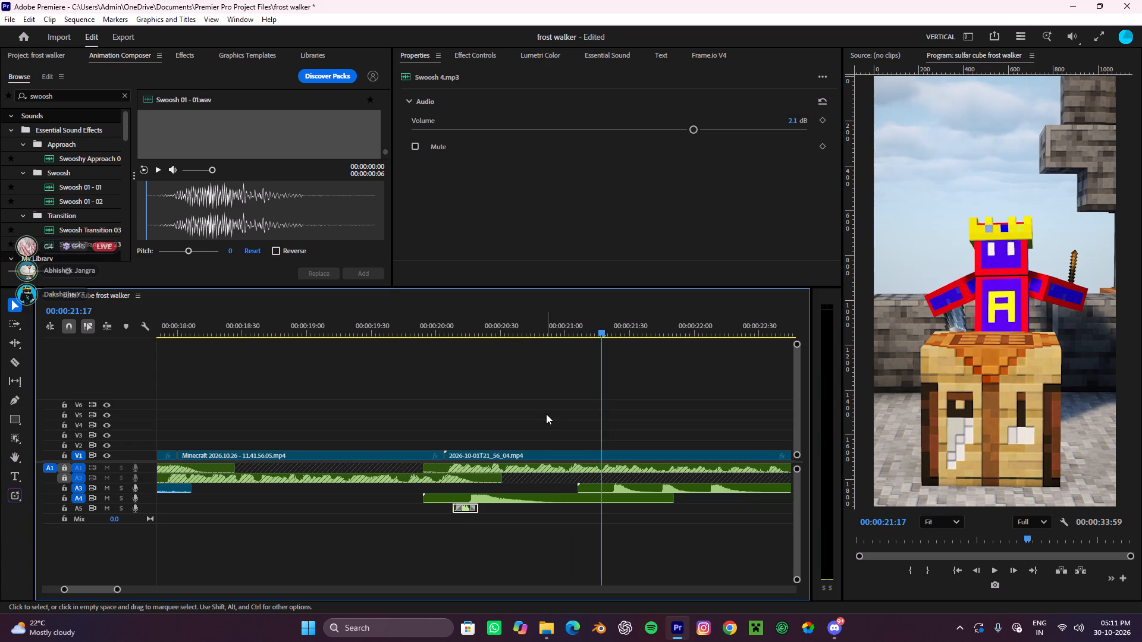
Preview the Essential Sound Effects swooshes, including Swoosh Transition 03, Swoosh Transition 23 and Swooshy Approach 01.
{"action": "scroll", "coordinate": [185, 188], "scroll_direction": "up", "scroll_amount": 2}
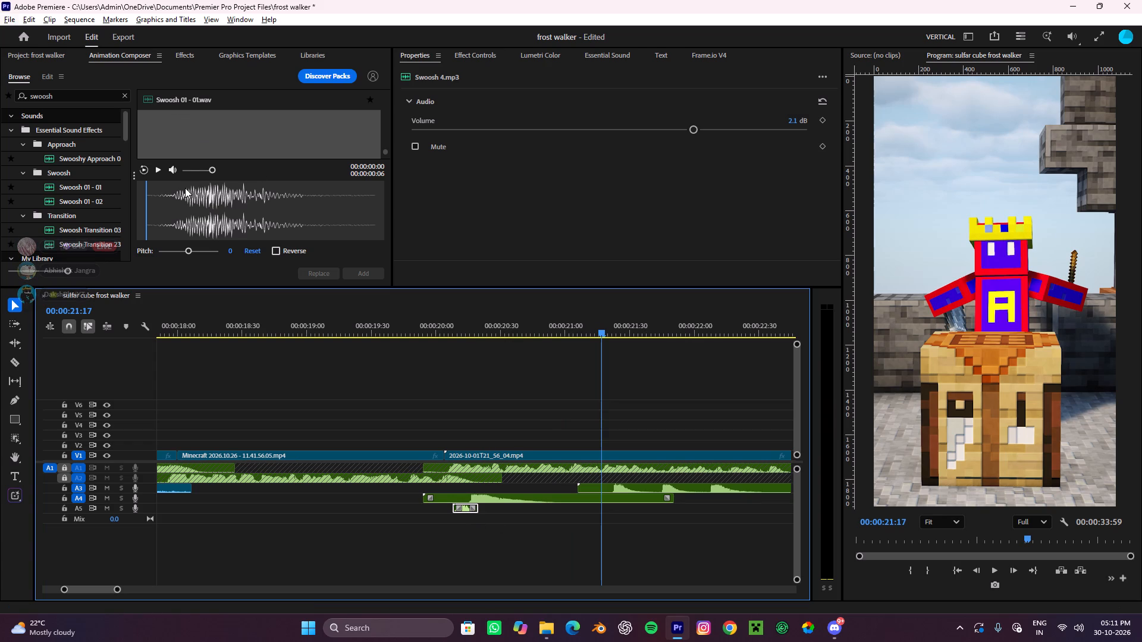
{"action": "scroll", "coordinate": [185, 188], "scroll_direction": "up", "scroll_amount": 8}
{"action": "scroll", "coordinate": [184, 161], "scroll_direction": "down", "scroll_amount": 4}
{"action": "scroll", "coordinate": [105, 212], "scroll_direction": "down", "scroll_amount": 1}
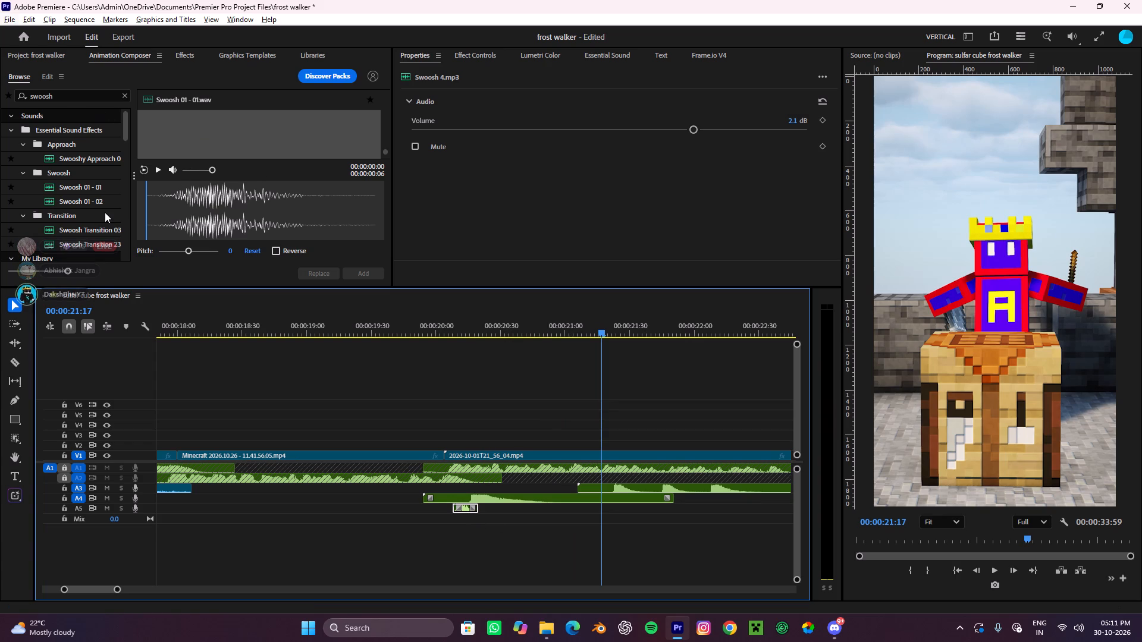
{"action": "left_click", "coordinate": [96, 230]}
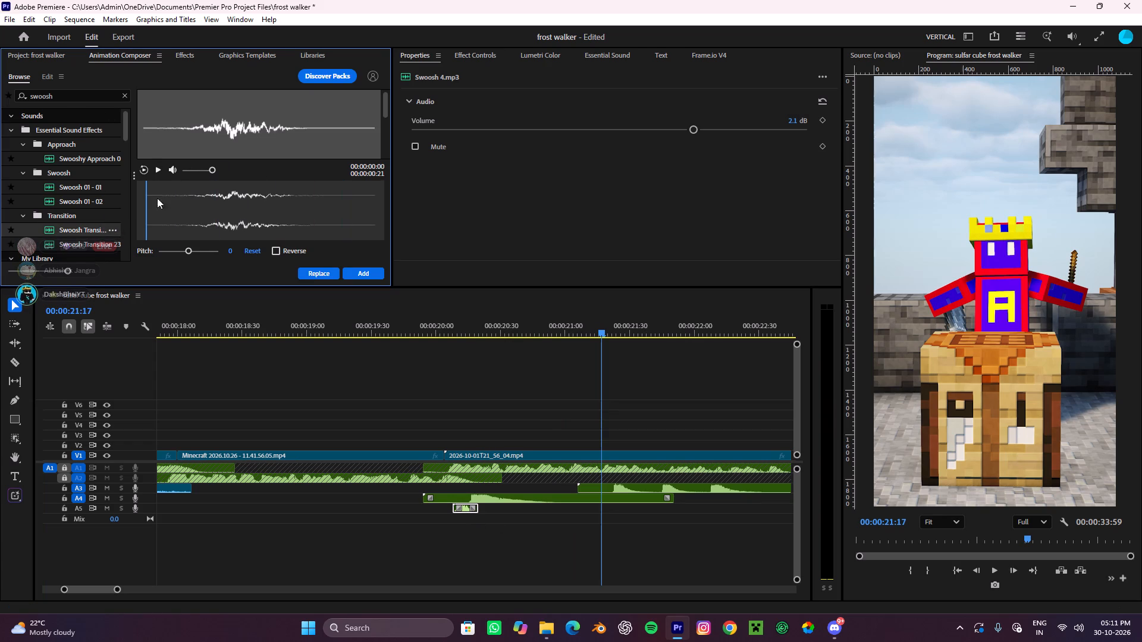
{"action": "left_click", "coordinate": [77, 244]}
{"action": "scroll", "coordinate": [92, 215], "scroll_direction": "down", "scroll_amount": 2}
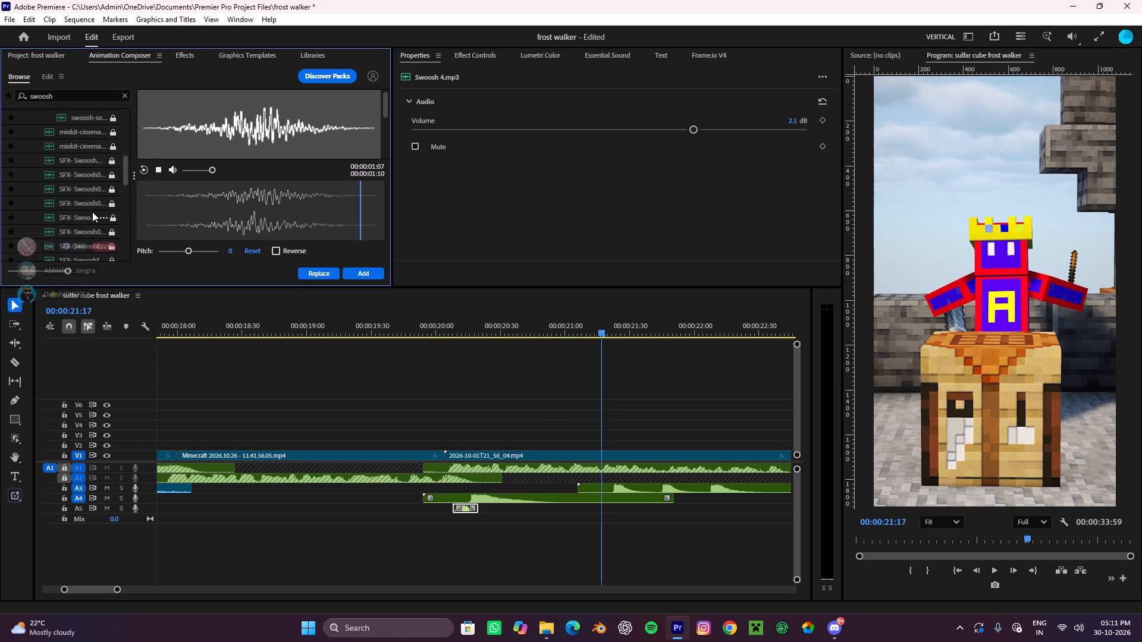
{"action": "scroll", "coordinate": [86, 198], "scroll_direction": "up", "scroll_amount": 3}
{"action": "left_click", "coordinate": [86, 187]}
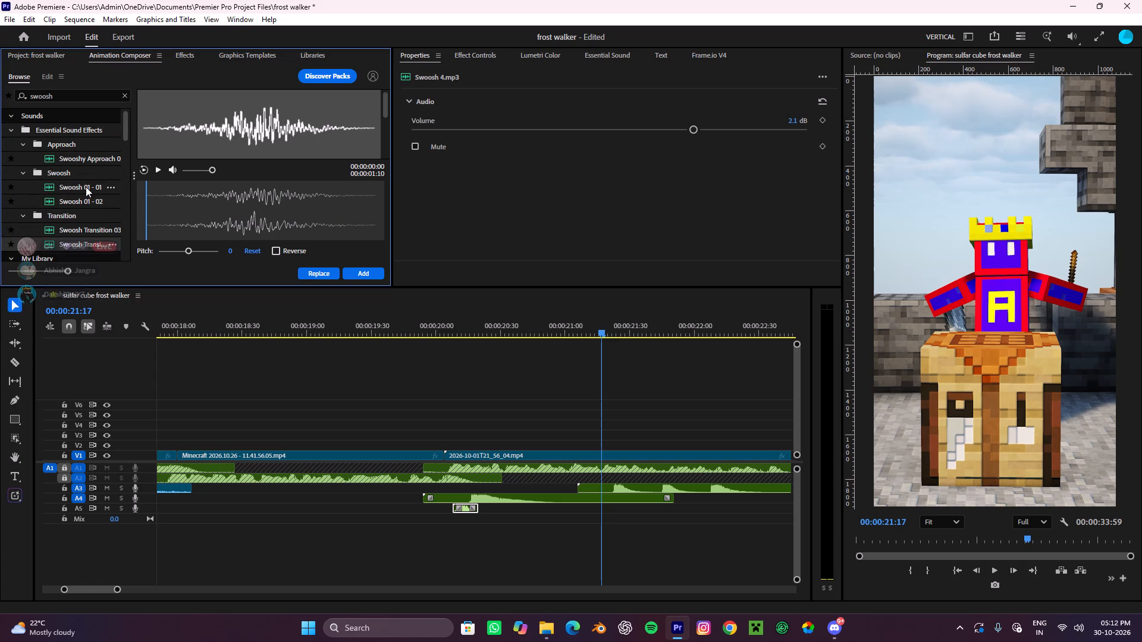
{"action": "left_click", "coordinate": [77, 194]}
{"action": "left_click", "coordinate": [86, 158]}
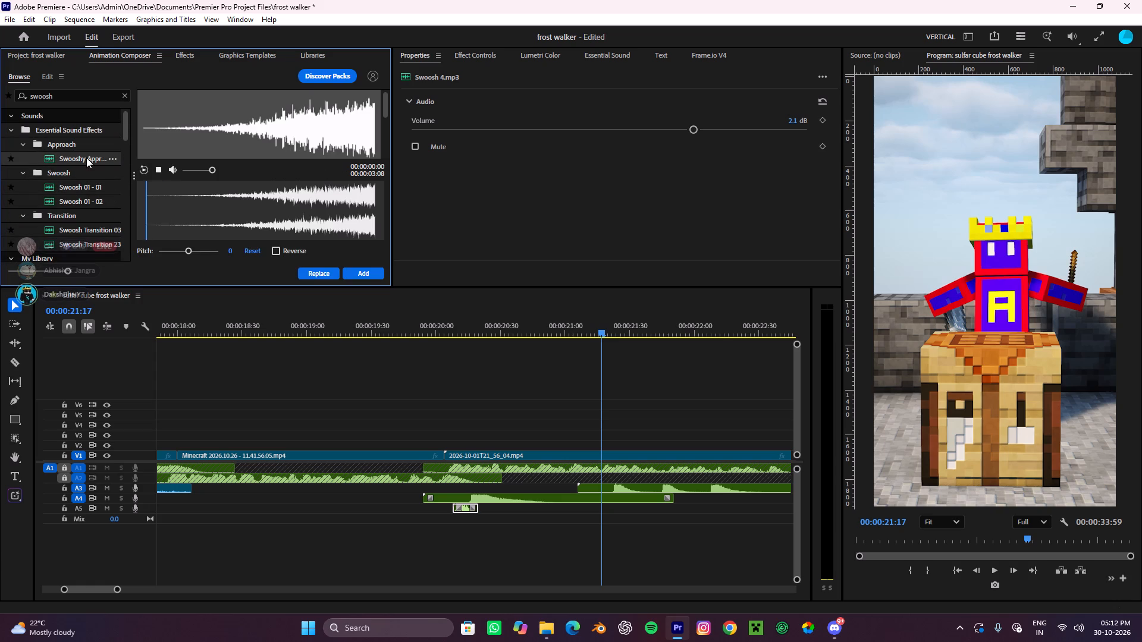
{"action": "left_click", "coordinate": [247, 119]}
{"action": "scroll", "coordinate": [247, 119], "scroll_direction": "down", "scroll_amount": 7}
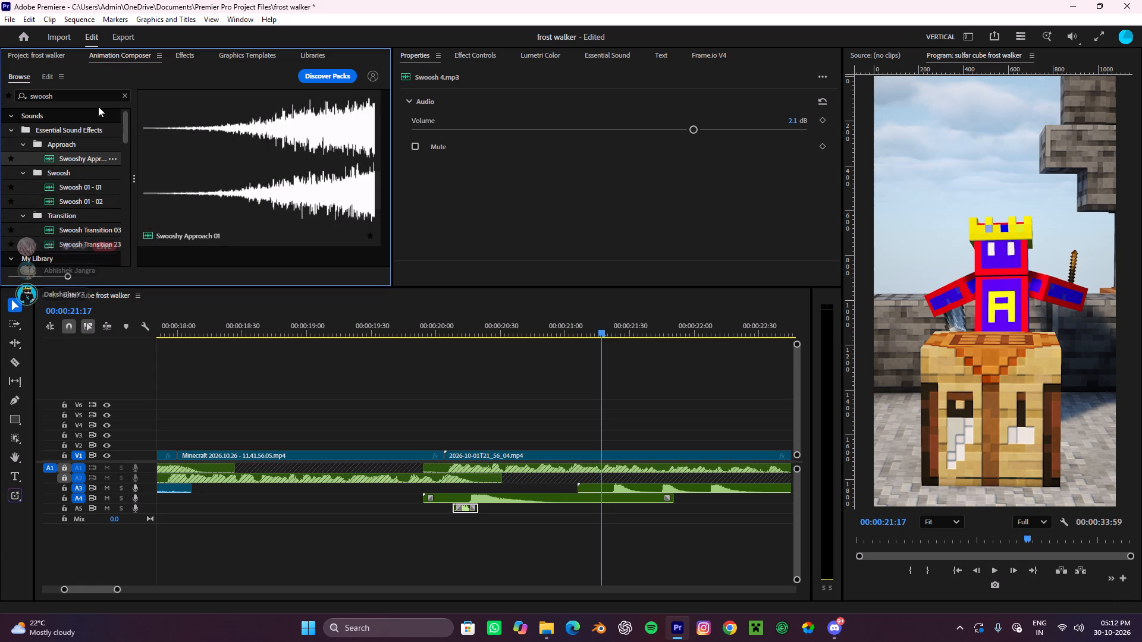
Clear the sound library search and search for swoosh again.
{"action": "left_click", "coordinate": [121, 94]}
{"action": "left_click", "coordinate": [94, 97]}
{"action": "type", "text": "sw"}
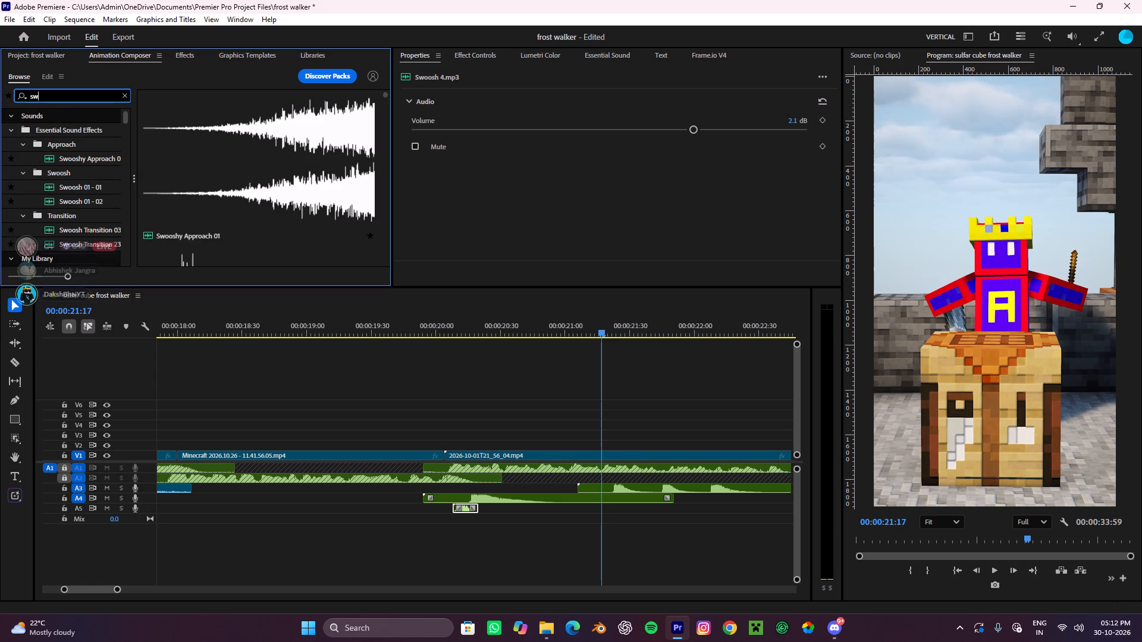
{"action": "key", "text": "o"}
{"action": "key", "text": "o"}
{"action": "key", "text": "s"}
{"action": "key", "text": "h"}
Place Swoosh Transition 03 on A5 starting shortly before 21 seconds, and play it with the footage.
{"action": "scroll", "coordinate": [255, 179], "scroll_direction": "down", "scroll_amount": 2}
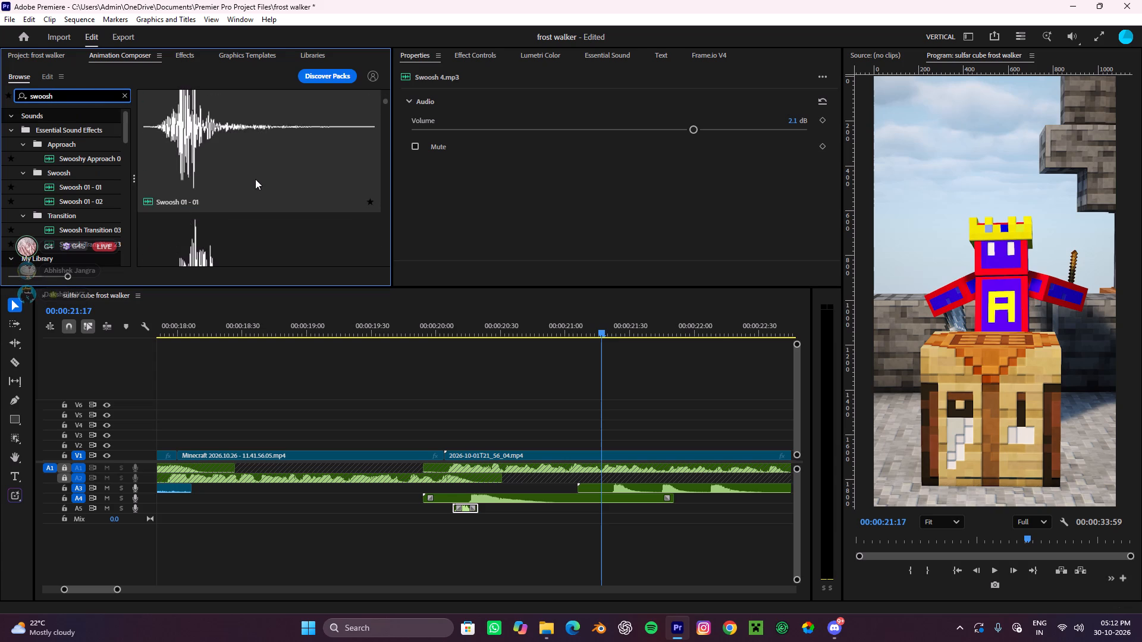
{"action": "scroll", "coordinate": [255, 180], "scroll_direction": "down", "scroll_amount": 3}
{"action": "left_click_drag", "start_coordinate": [227, 133], "coordinate": [598, 503]}
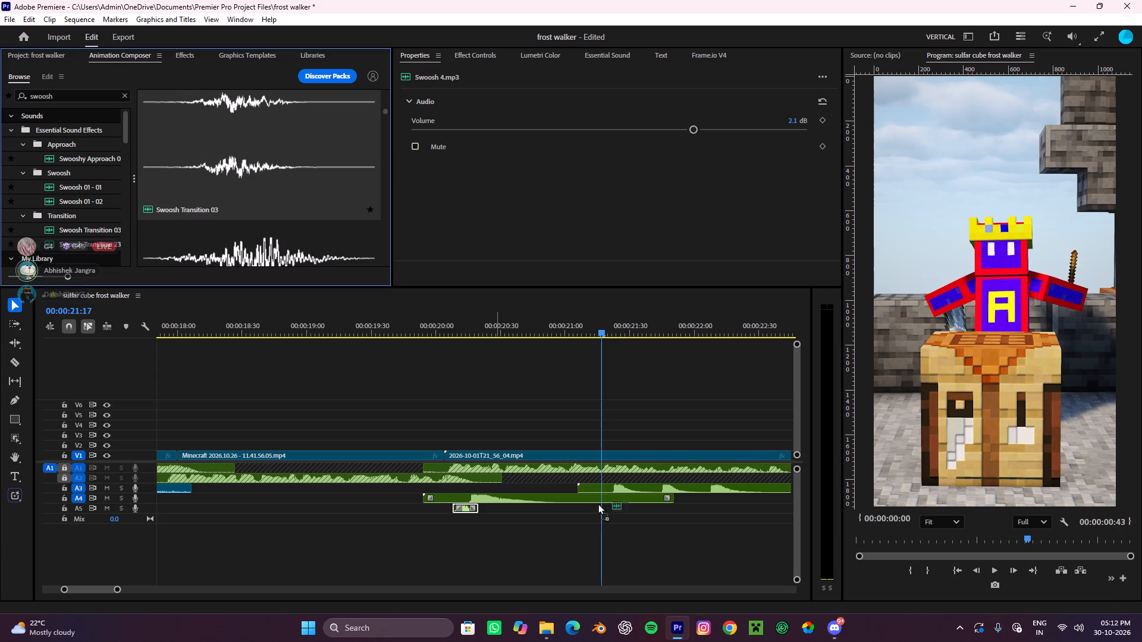
{"action": "left_click_drag", "start_coordinate": [598, 503], "coordinate": [549, 511]}
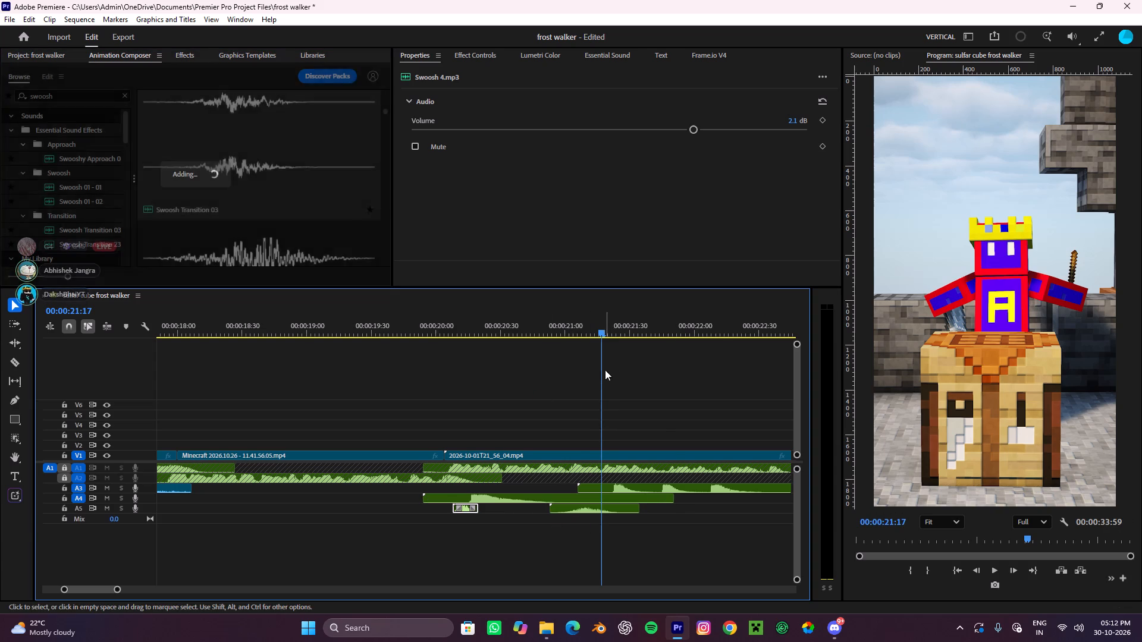
{"action": "left_click_drag", "start_coordinate": [603, 332], "coordinate": [516, 368]}
{"action": "key", "text": "space"}
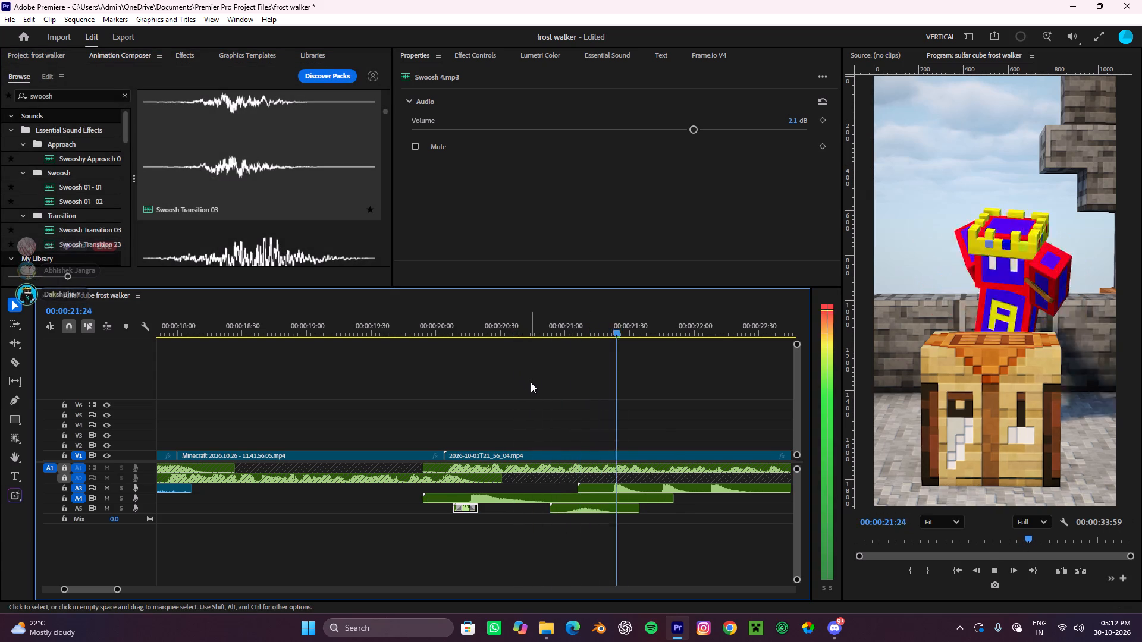
{"action": "key", "text": "space"}
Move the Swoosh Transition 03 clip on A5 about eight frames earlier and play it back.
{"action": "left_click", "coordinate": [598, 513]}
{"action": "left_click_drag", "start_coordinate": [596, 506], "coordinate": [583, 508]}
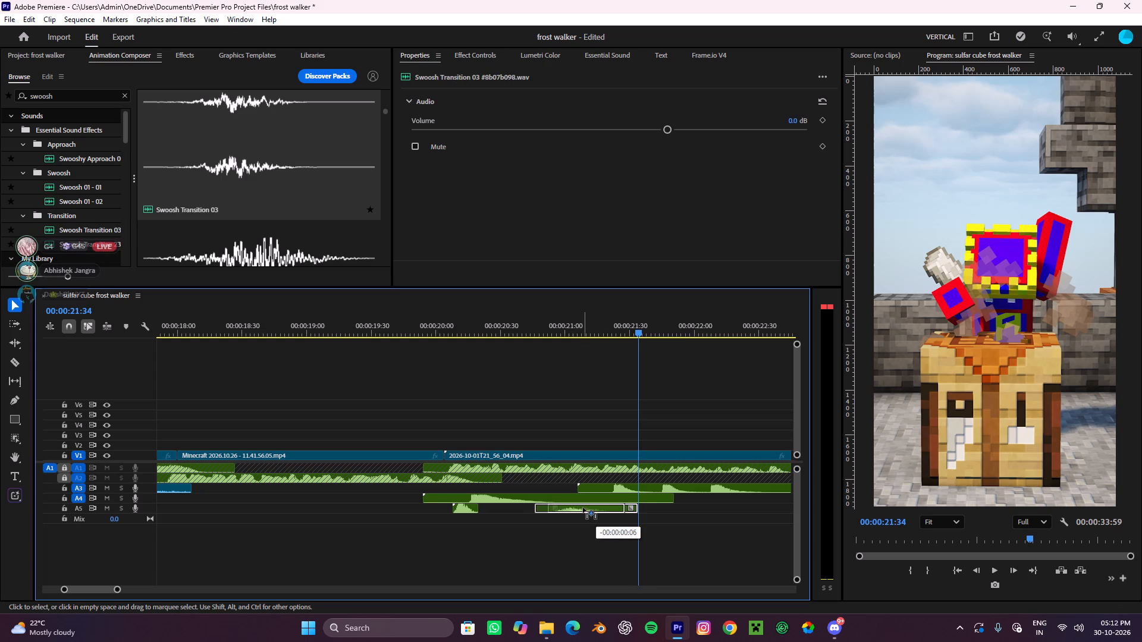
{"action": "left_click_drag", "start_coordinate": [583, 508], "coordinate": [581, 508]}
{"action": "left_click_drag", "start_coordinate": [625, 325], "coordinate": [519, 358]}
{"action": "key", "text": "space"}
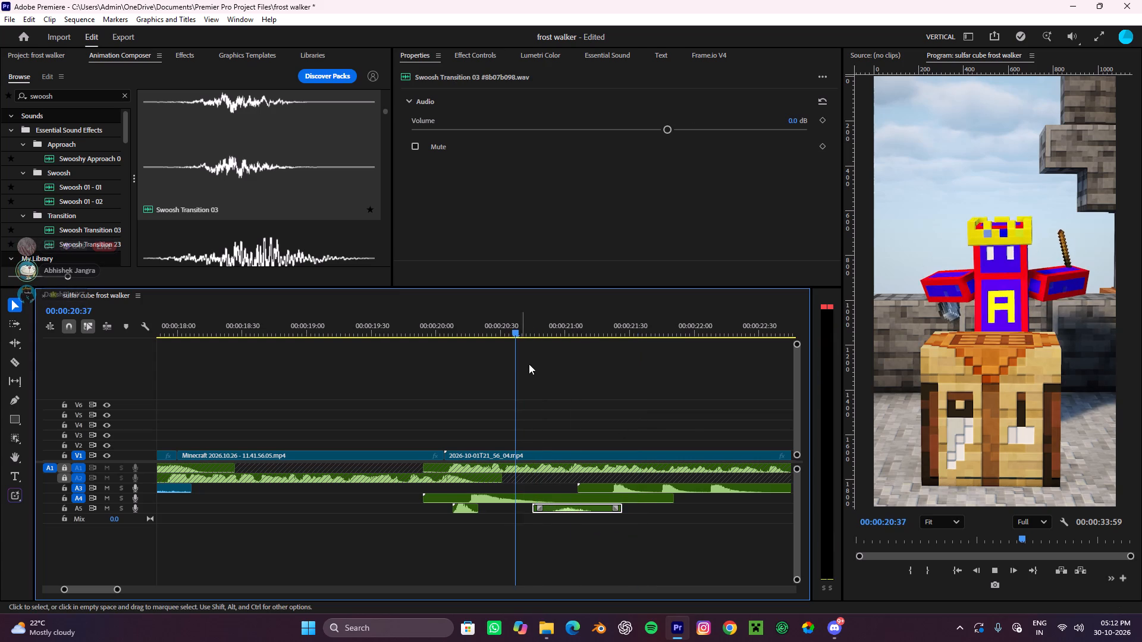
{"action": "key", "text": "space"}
Move Swoosh Transition 03 on A5 to start level with the A3 sound clip just after 21 seconds, and play it back.
{"action": "left_click_drag", "start_coordinate": [622, 325], "coordinate": [595, 338]}
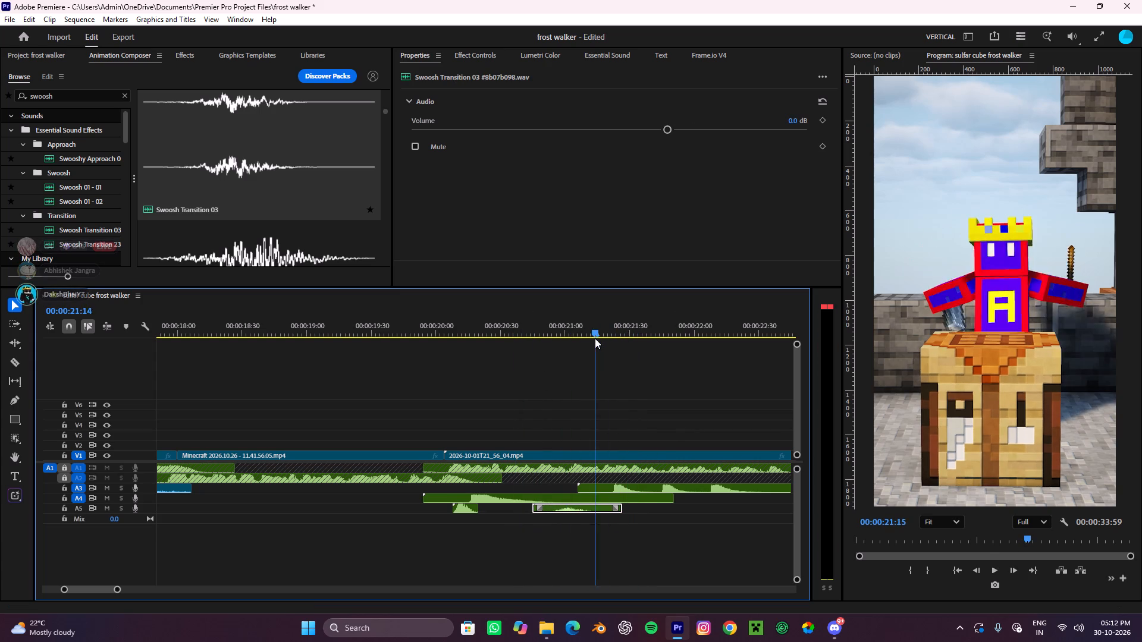
{"action": "left_click_drag", "start_coordinate": [595, 338], "coordinate": [603, 346]}
{"action": "left_click_drag", "start_coordinate": [579, 508], "coordinate": [618, 512]}
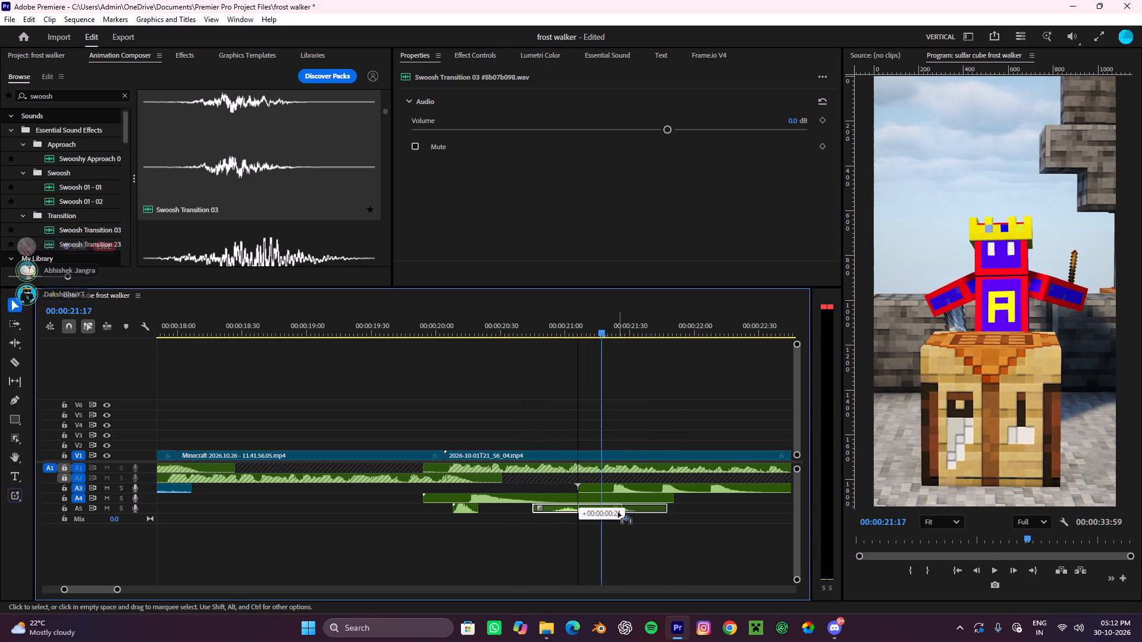
{"action": "left_click_drag", "start_coordinate": [618, 512], "coordinate": [625, 513]}
{"action": "left_click_drag", "start_coordinate": [586, 336], "coordinate": [547, 341]}
{"action": "key", "text": "space"}
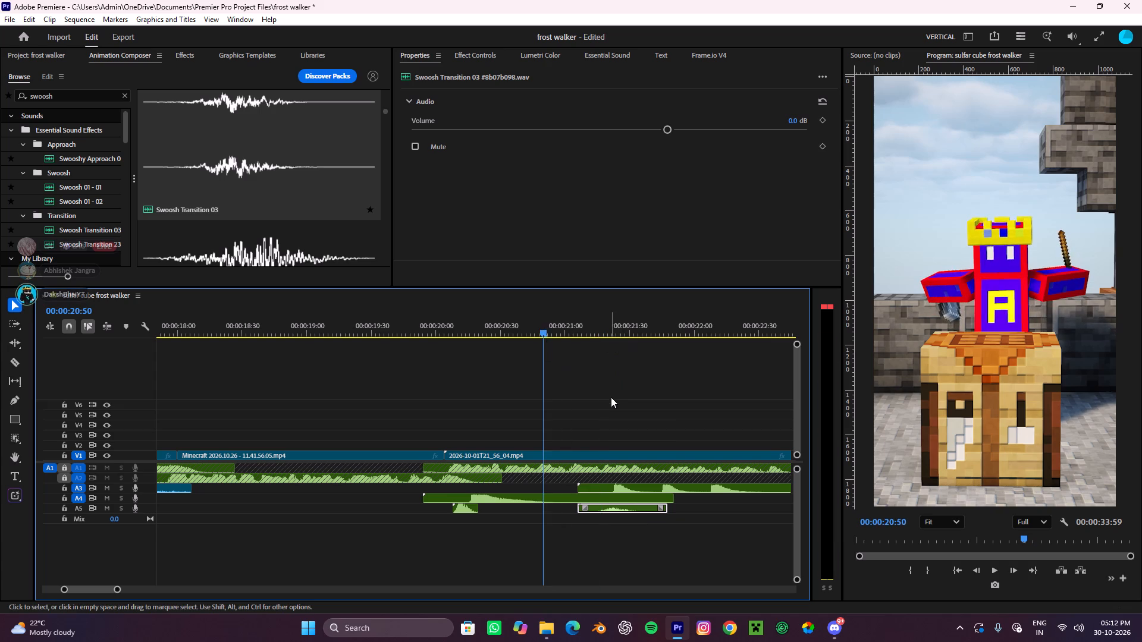
{"action": "key", "text": "space"}
{"action": "scroll", "coordinate": [633, 417], "scroll_direction": "down", "scroll_amount": 8, "text": "alt"}
{"action": "key", "text": "space"}
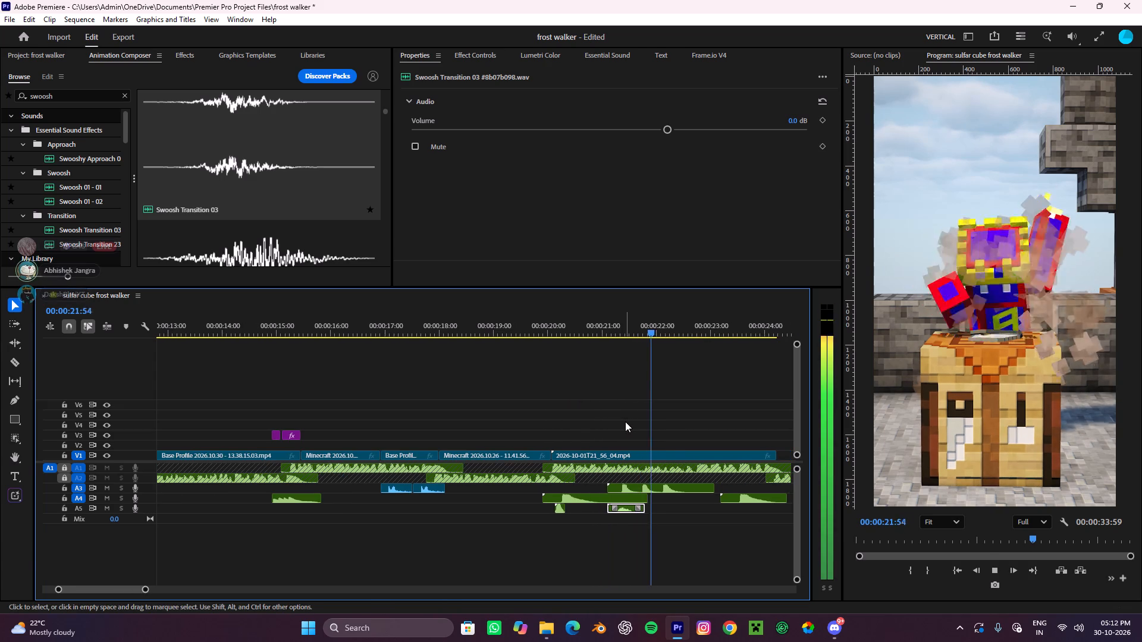
{"action": "key", "text": "space"}
Duplicate the Swoosh Transition 03 clip on A5 with the copy starting at about 22.7 seconds, and play it with the footage.
{"action": "left_click_drag", "start_coordinate": [624, 509], "coordinate": [710, 508], "text": "alt"}
{"action": "left_click_drag", "start_coordinate": [730, 328], "coordinate": [685, 357]}
{"action": "key", "text": "space"}
{"action": "scroll", "coordinate": [735, 405], "scroll_direction": "down", "scroll_amount": 7}
{"action": "key", "text": "space"}
{"action": "scroll", "coordinate": [702, 468], "scroll_direction": "up", "scroll_amount": 4, "text": "alt"}
{"action": "scroll", "coordinate": [702, 468], "scroll_direction": "down", "scroll_amount": 4}
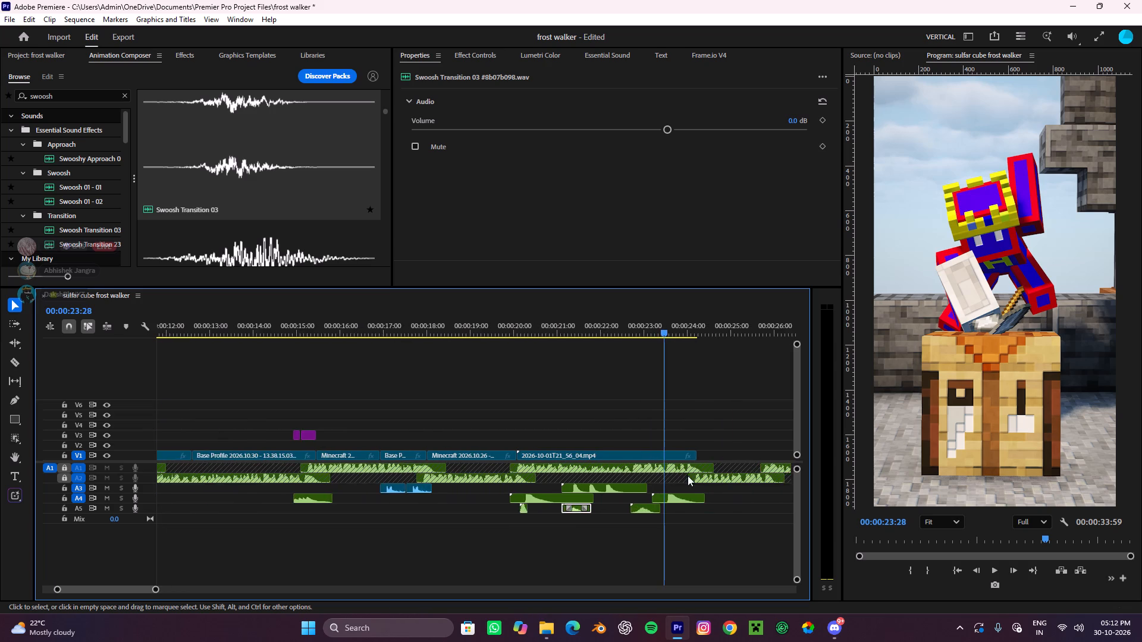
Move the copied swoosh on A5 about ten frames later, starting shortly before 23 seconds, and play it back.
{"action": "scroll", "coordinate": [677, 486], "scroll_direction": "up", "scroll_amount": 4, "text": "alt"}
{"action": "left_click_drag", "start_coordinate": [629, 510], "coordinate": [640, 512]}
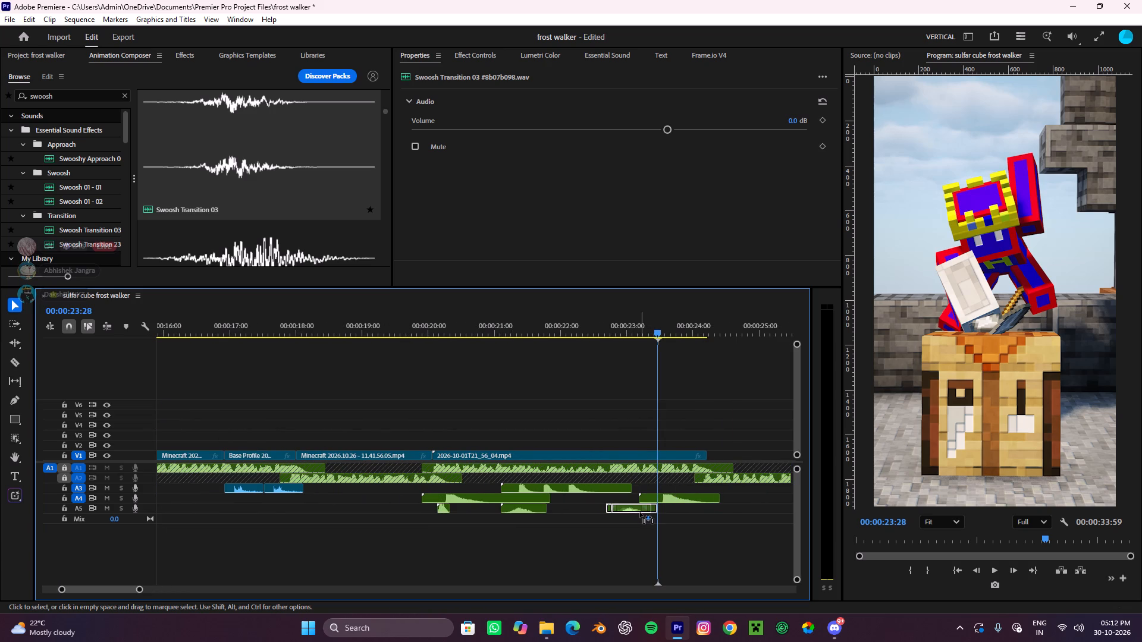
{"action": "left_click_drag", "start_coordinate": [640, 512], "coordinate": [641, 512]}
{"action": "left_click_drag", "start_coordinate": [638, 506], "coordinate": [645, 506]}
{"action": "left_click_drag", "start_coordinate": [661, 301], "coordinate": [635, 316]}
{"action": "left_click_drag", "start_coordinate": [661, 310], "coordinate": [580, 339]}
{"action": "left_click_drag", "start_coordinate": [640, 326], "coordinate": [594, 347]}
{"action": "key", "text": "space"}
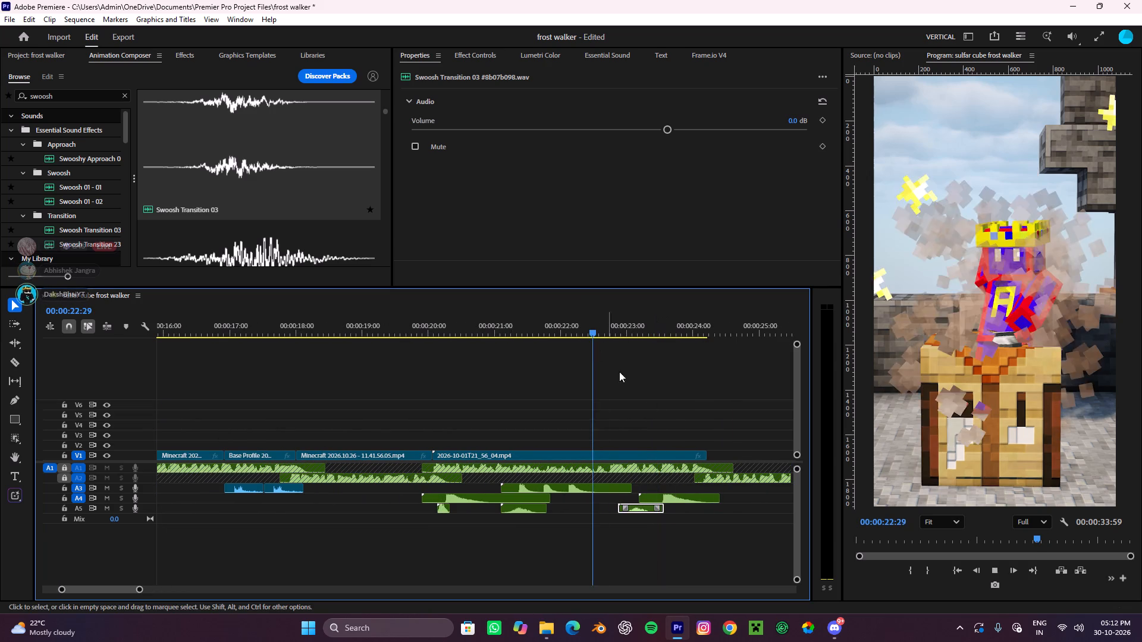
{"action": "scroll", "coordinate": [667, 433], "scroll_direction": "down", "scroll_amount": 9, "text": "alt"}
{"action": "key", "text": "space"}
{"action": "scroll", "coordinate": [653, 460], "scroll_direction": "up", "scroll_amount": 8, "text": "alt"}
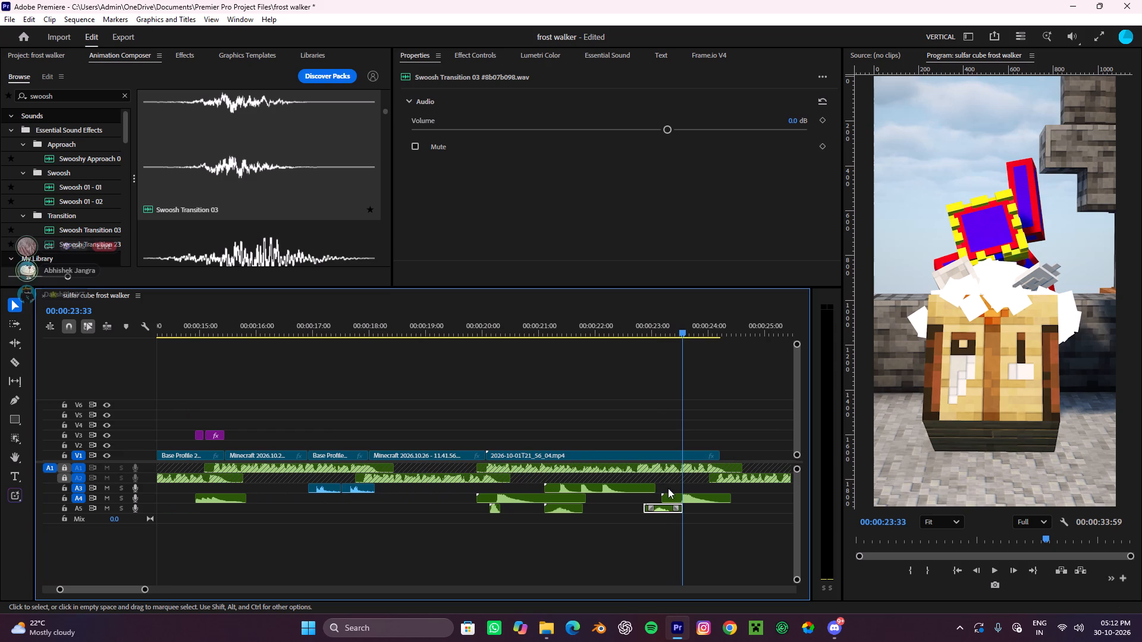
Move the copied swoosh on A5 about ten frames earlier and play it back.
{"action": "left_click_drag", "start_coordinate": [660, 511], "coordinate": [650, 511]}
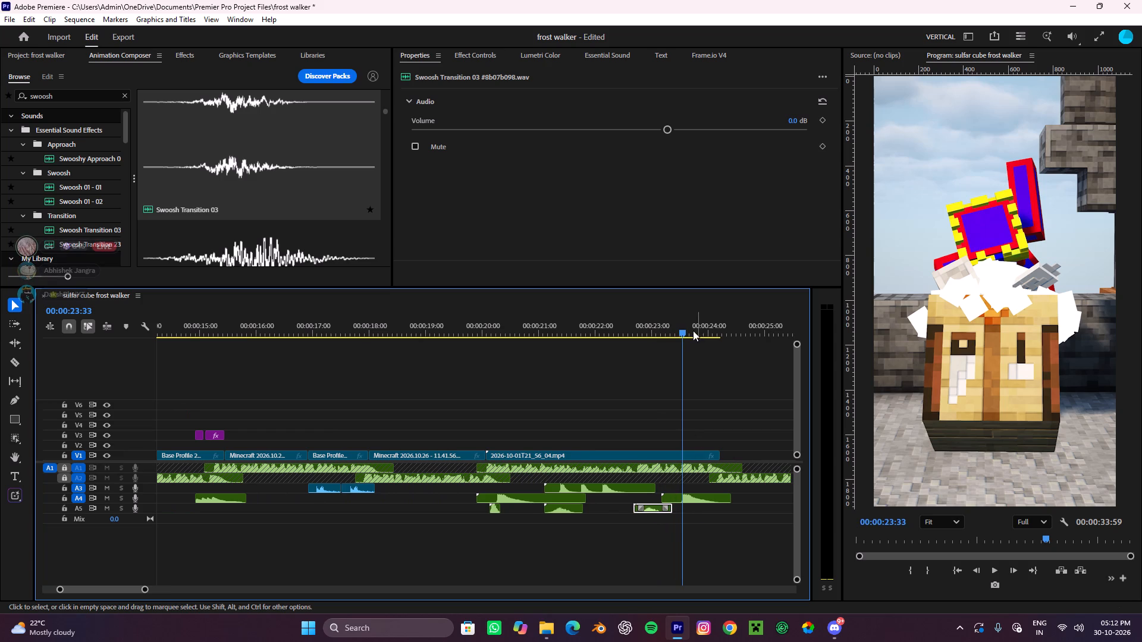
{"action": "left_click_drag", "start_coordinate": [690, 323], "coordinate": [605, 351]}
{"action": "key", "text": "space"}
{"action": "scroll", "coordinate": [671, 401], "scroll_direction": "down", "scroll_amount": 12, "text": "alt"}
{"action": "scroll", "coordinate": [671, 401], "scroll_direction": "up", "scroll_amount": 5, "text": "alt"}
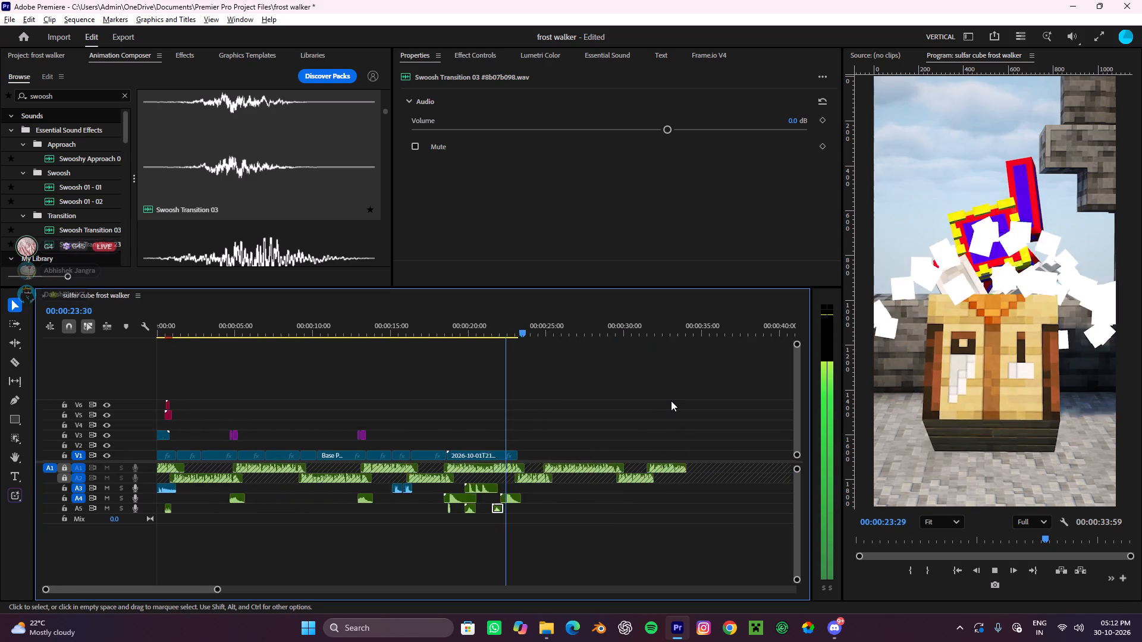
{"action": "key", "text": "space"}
Move the copied swoosh on A5 to start level with the A4 sound clip just after 23 seconds, and play from before 20 seconds.
{"action": "scroll", "coordinate": [459, 463], "scroll_direction": "up", "scroll_amount": 13, "text": "alt"}
{"action": "left_click_drag", "start_coordinate": [488, 319], "coordinate": [456, 332]}
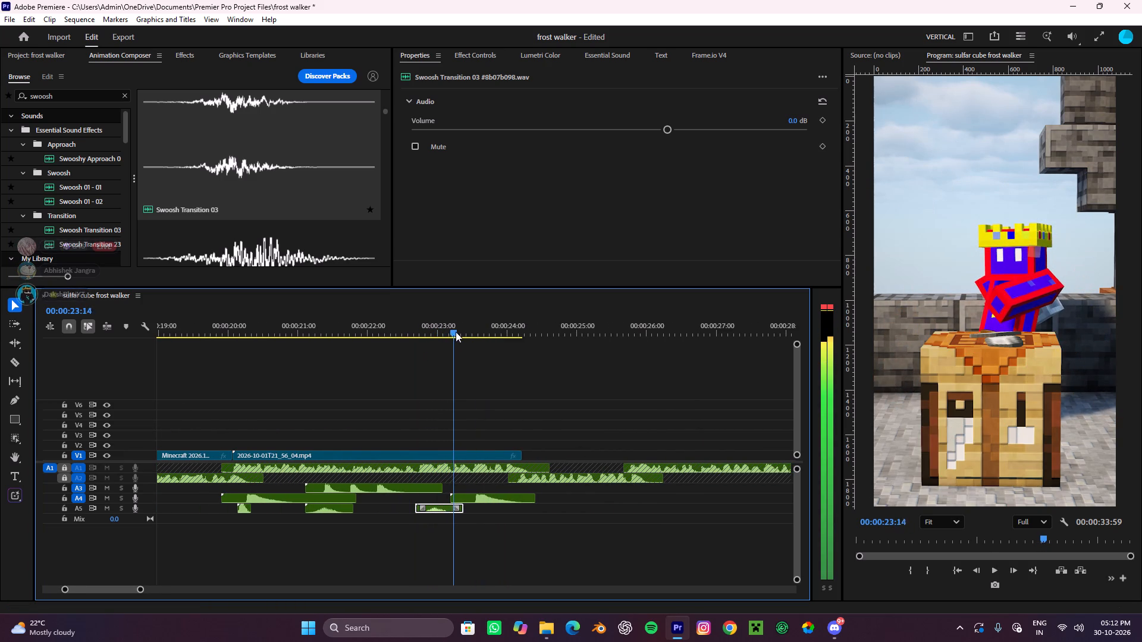
{"action": "left_click_drag", "start_coordinate": [456, 332], "coordinate": [468, 329]}
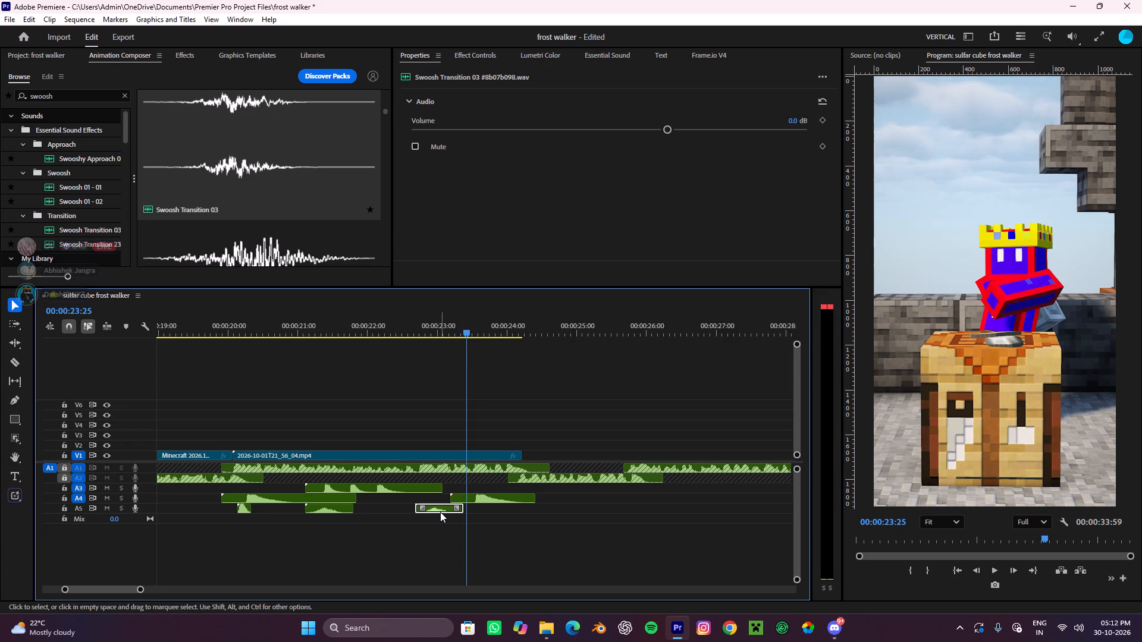
{"action": "left_click_drag", "start_coordinate": [440, 510], "coordinate": [478, 506]}
{"action": "scroll", "coordinate": [478, 502], "scroll_direction": "down", "scroll_amount": 9, "text": "alt"}
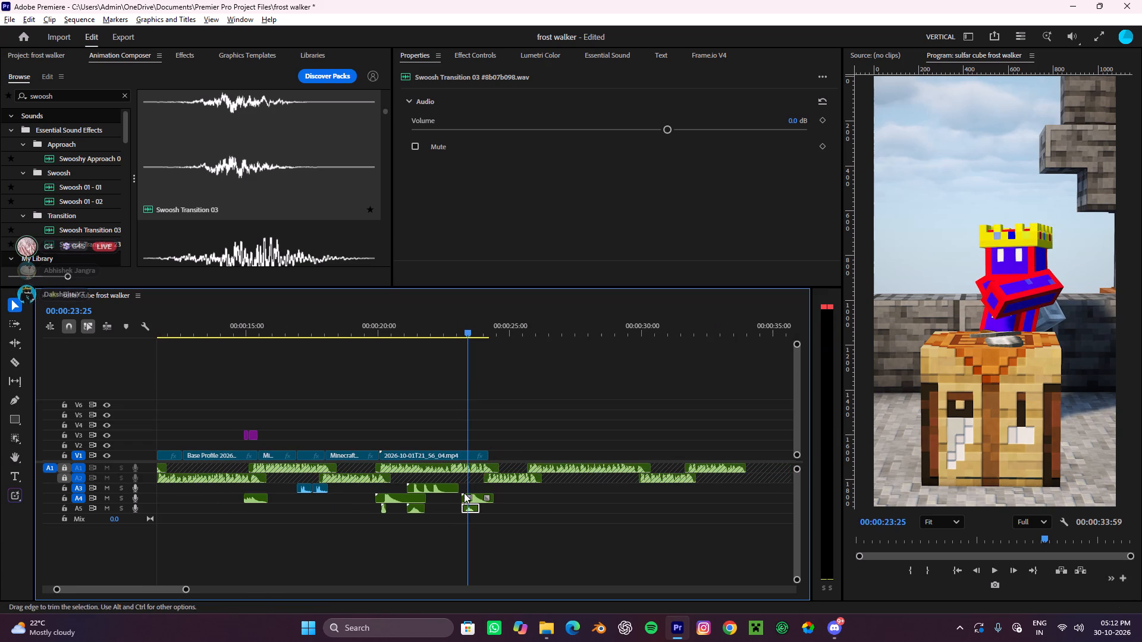
{"action": "left_click_drag", "start_coordinate": [467, 313], "coordinate": [362, 347]}
{"action": "key", "text": "space"}
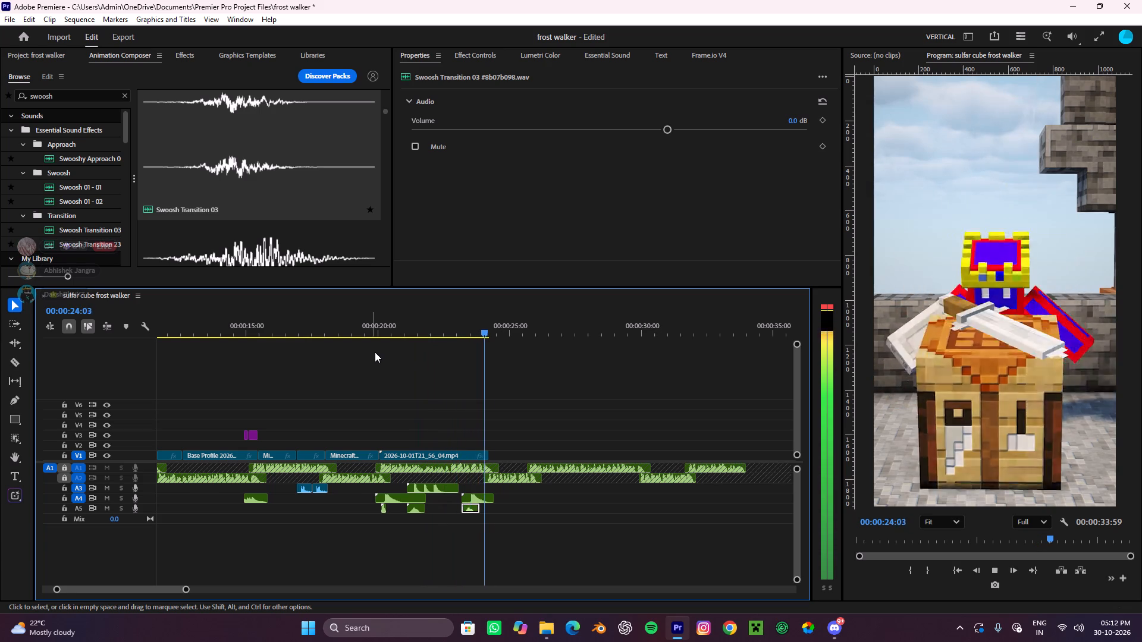
{"action": "scroll", "coordinate": [407, 369], "scroll_direction": "down", "scroll_amount": 3, "text": "alt"}
{"action": "key", "text": "space"}
{"action": "scroll", "coordinate": [447, 449], "scroll_direction": "up", "scroll_amount": 4, "text": "alt"}
{"action": "scroll", "coordinate": [447, 449], "scroll_direction": "down", "scroll_amount": 4, "text": "alt"}
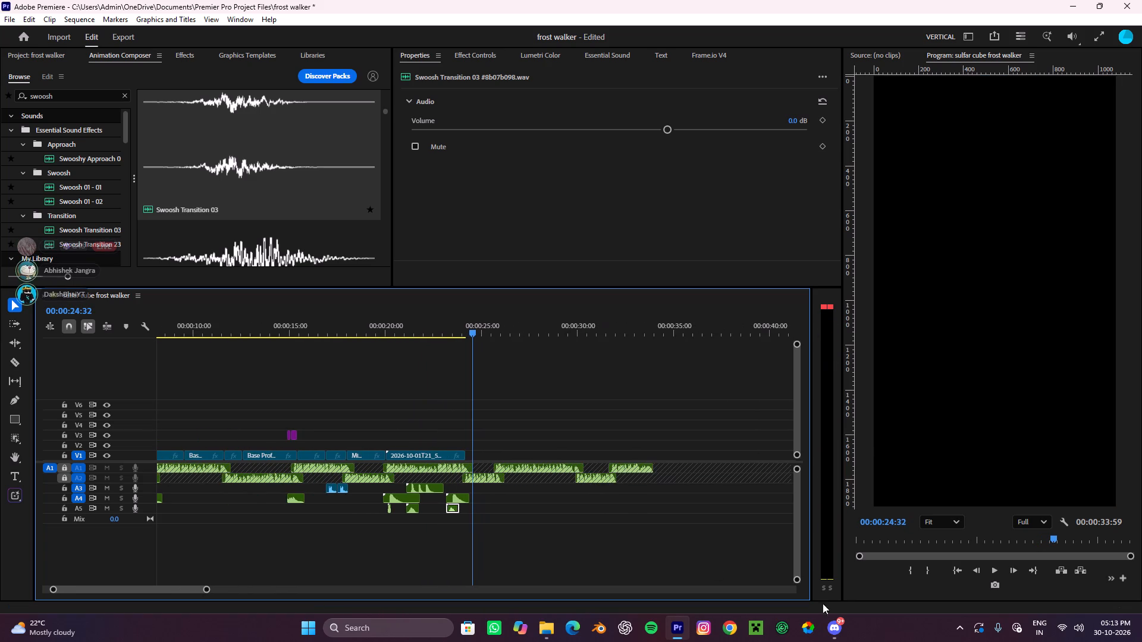
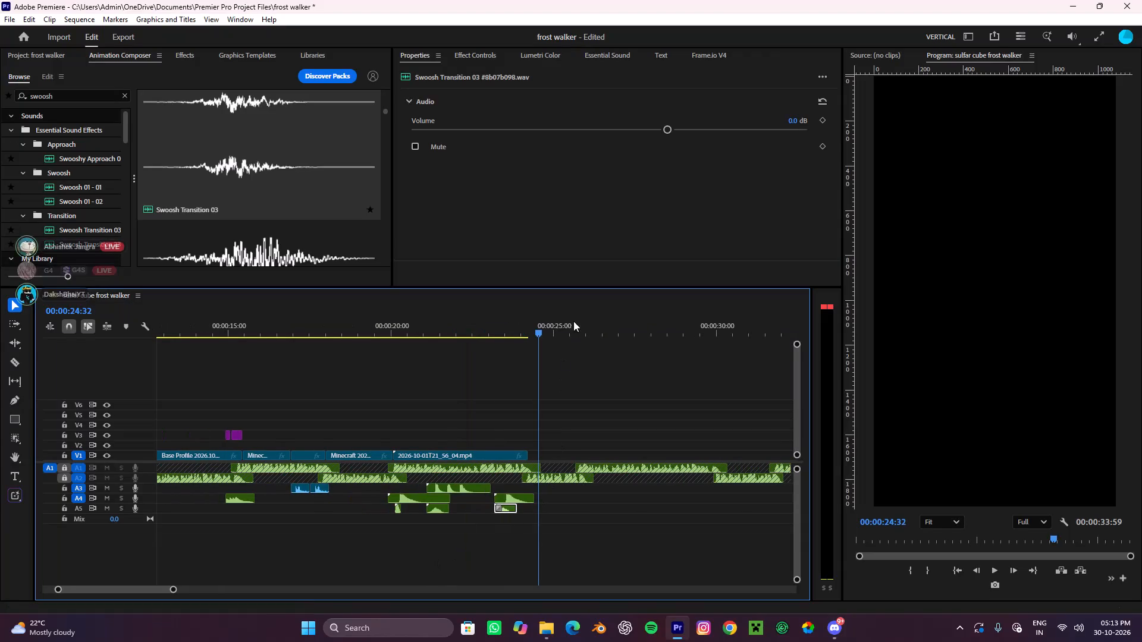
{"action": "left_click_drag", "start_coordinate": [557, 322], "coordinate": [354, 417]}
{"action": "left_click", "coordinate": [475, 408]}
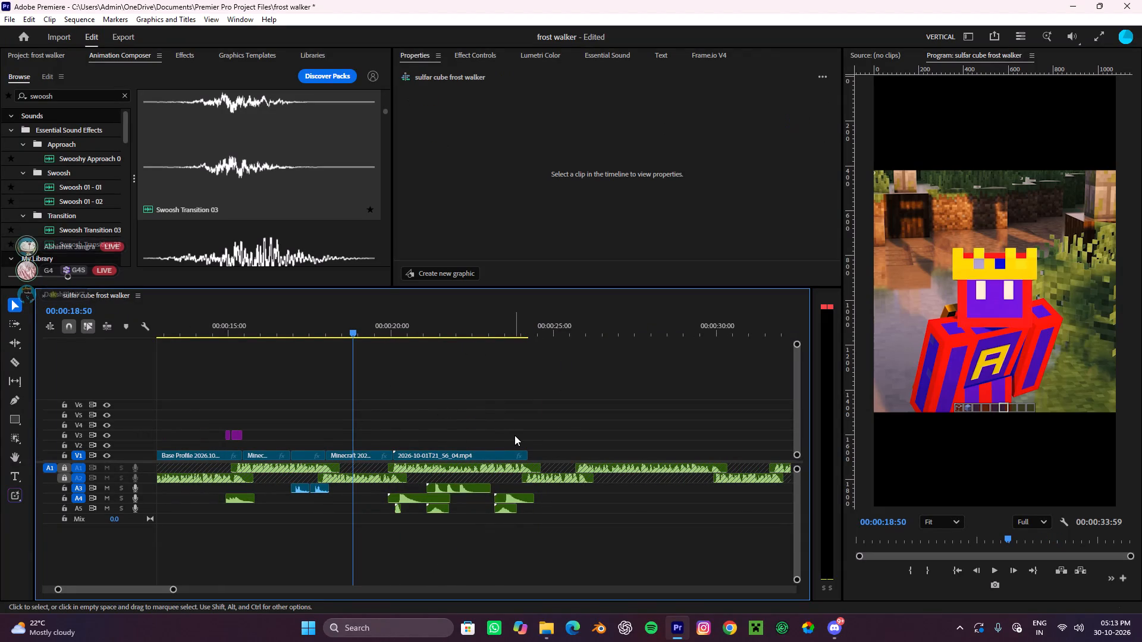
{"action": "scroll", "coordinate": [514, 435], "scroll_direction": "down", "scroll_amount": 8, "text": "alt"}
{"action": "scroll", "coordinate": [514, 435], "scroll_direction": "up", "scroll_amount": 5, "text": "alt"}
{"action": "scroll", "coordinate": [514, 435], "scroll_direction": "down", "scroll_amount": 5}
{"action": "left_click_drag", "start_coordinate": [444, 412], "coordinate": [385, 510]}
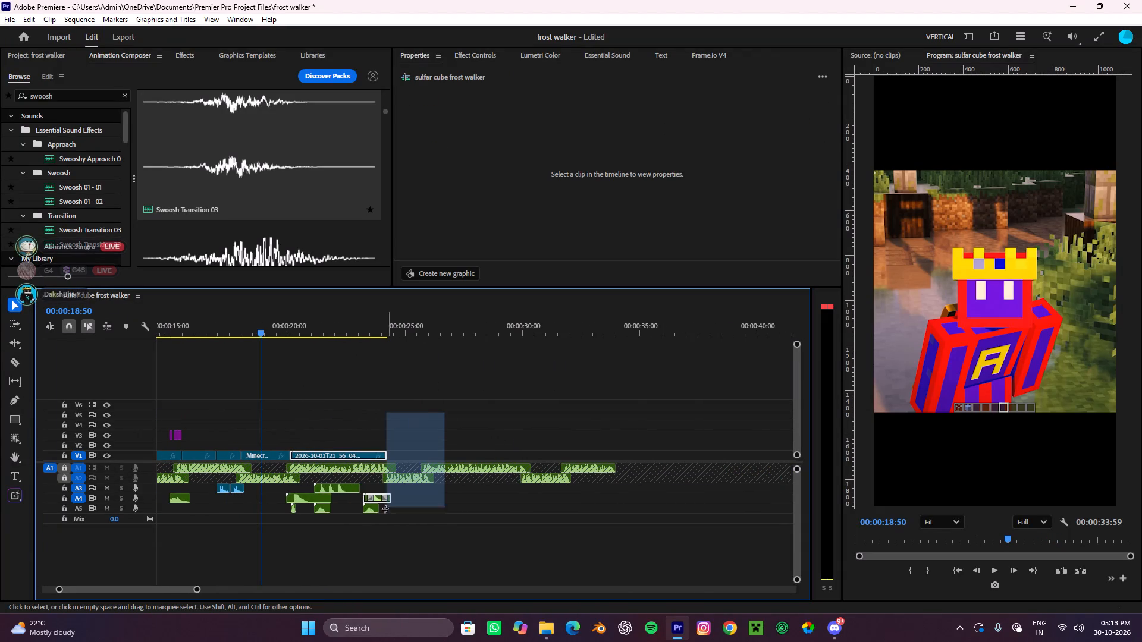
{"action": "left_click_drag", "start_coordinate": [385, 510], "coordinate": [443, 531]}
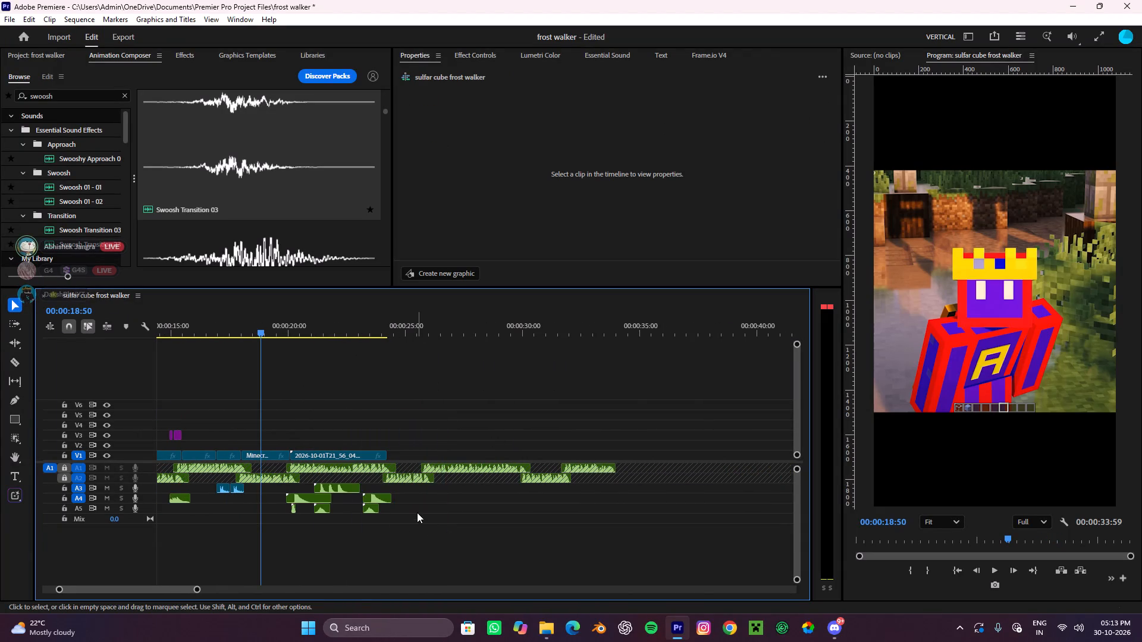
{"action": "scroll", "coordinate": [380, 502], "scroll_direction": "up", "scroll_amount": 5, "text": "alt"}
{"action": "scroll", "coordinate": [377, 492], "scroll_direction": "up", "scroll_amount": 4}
Play the crafting-table footage with its swoosh sounds from just before 20 seconds to the end of the video clip.
{"action": "left_click_drag", "start_coordinate": [253, 324], "coordinate": [255, 324]}
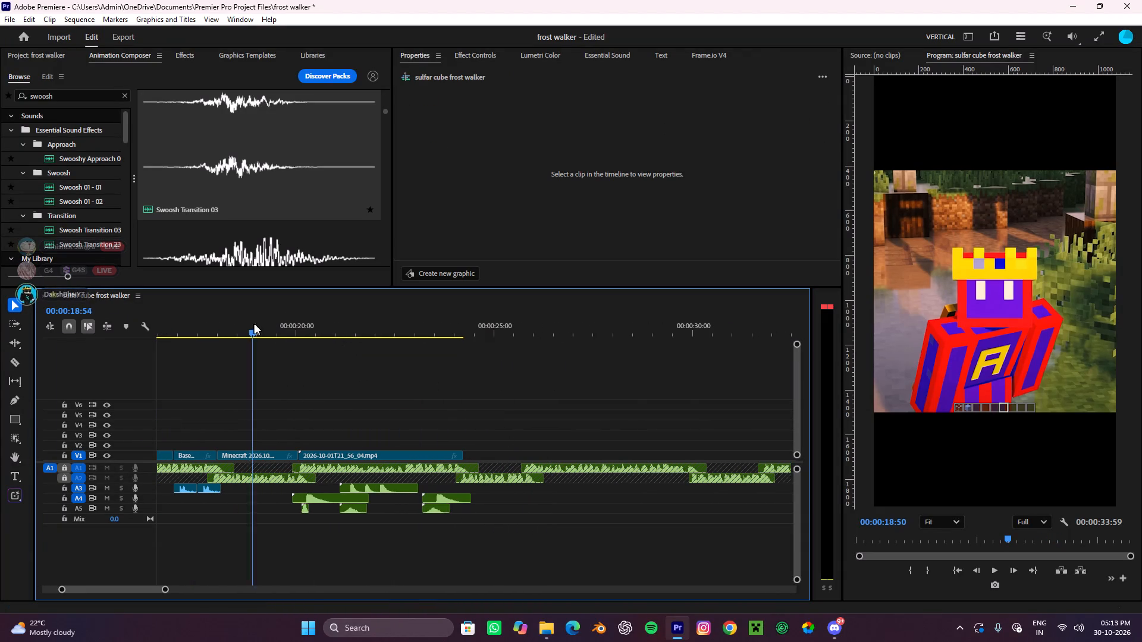
{"action": "left_click_drag", "start_coordinate": [255, 324], "coordinate": [288, 348]}
{"action": "scroll", "coordinate": [373, 392], "scroll_direction": "down", "scroll_amount": 3, "text": "alt"}
{"action": "scroll", "coordinate": [373, 392], "scroll_direction": "up", "scroll_amount": 4, "text": "alt"}
{"action": "scroll", "coordinate": [373, 392], "scroll_direction": "down", "scroll_amount": 4, "text": "alt"}
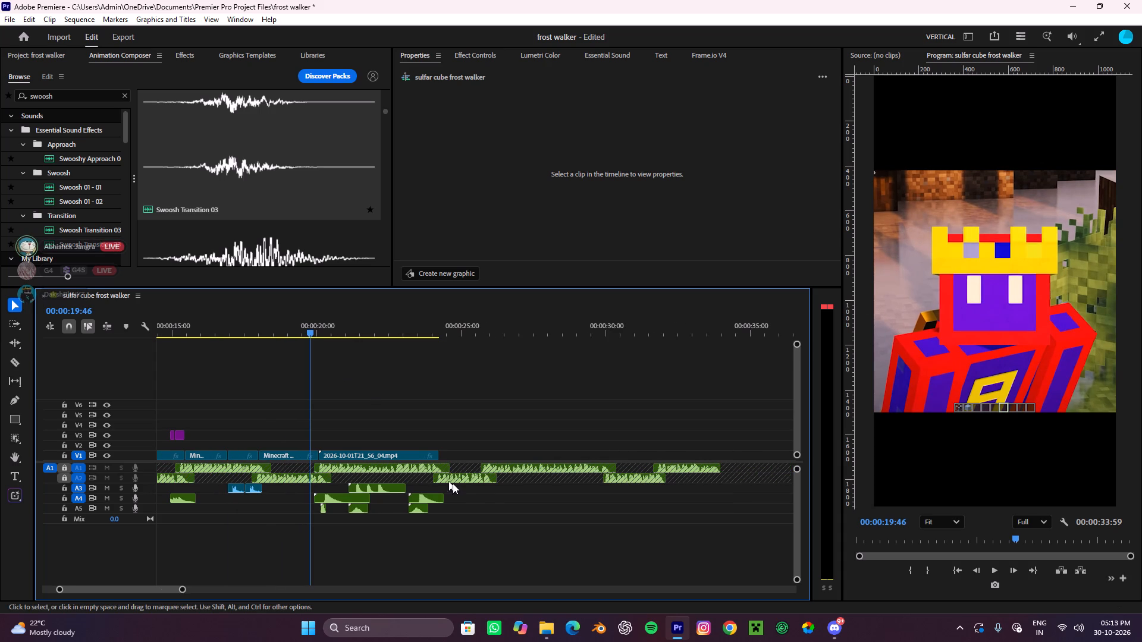
{"action": "left_click_drag", "start_coordinate": [517, 530], "coordinate": [485, 470]}
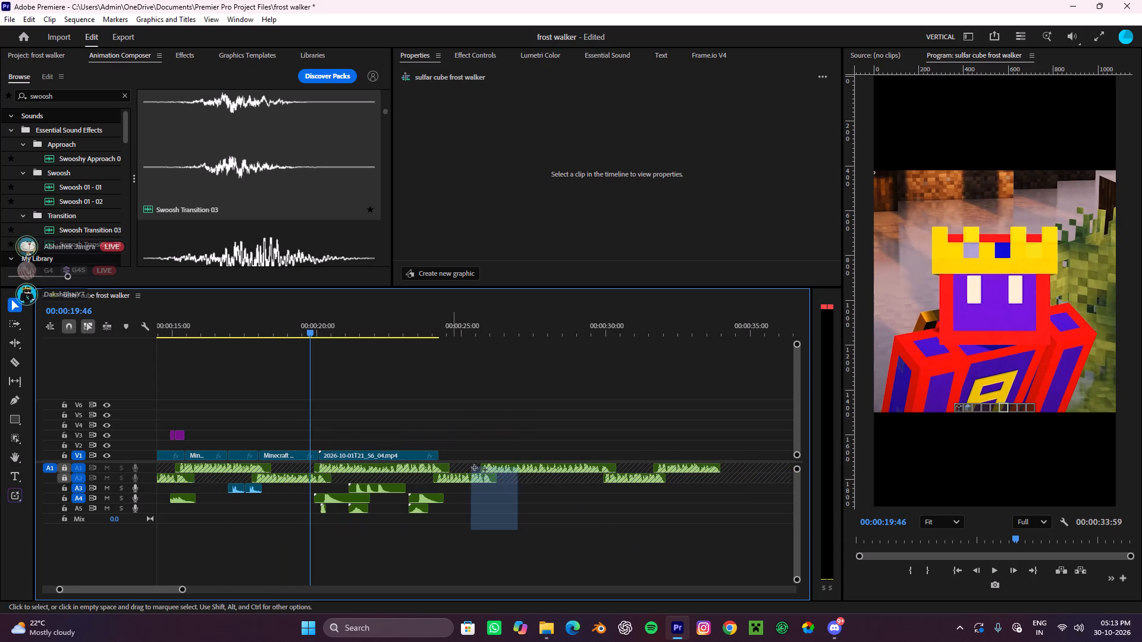
{"action": "left_click_drag", "start_coordinate": [485, 470], "coordinate": [438, 449]}
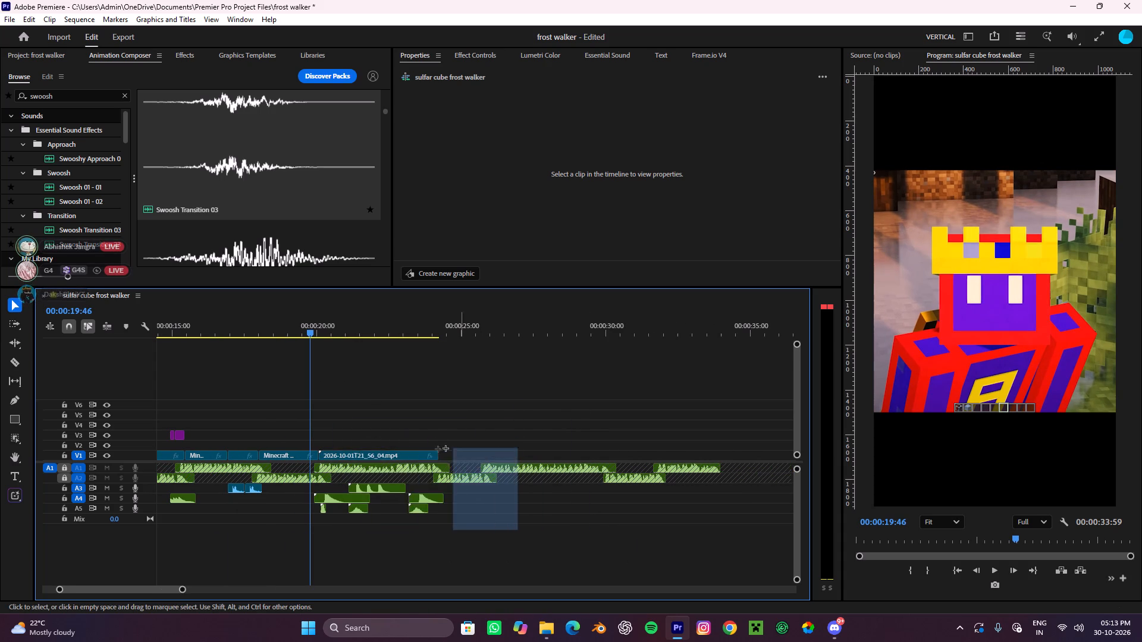
{"action": "left_click_drag", "start_coordinate": [438, 449], "coordinate": [500, 479]}
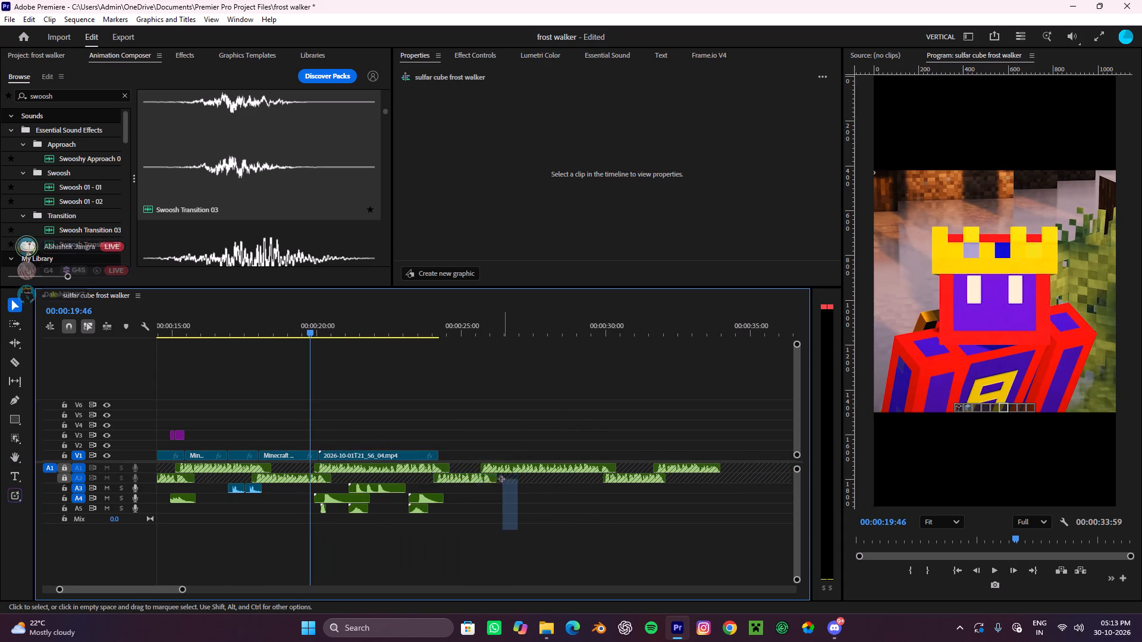
{"action": "left_click_drag", "start_coordinate": [500, 479], "coordinate": [477, 473]}
{"action": "left_click", "coordinate": [497, 428]}
{"action": "key", "text": "space"}
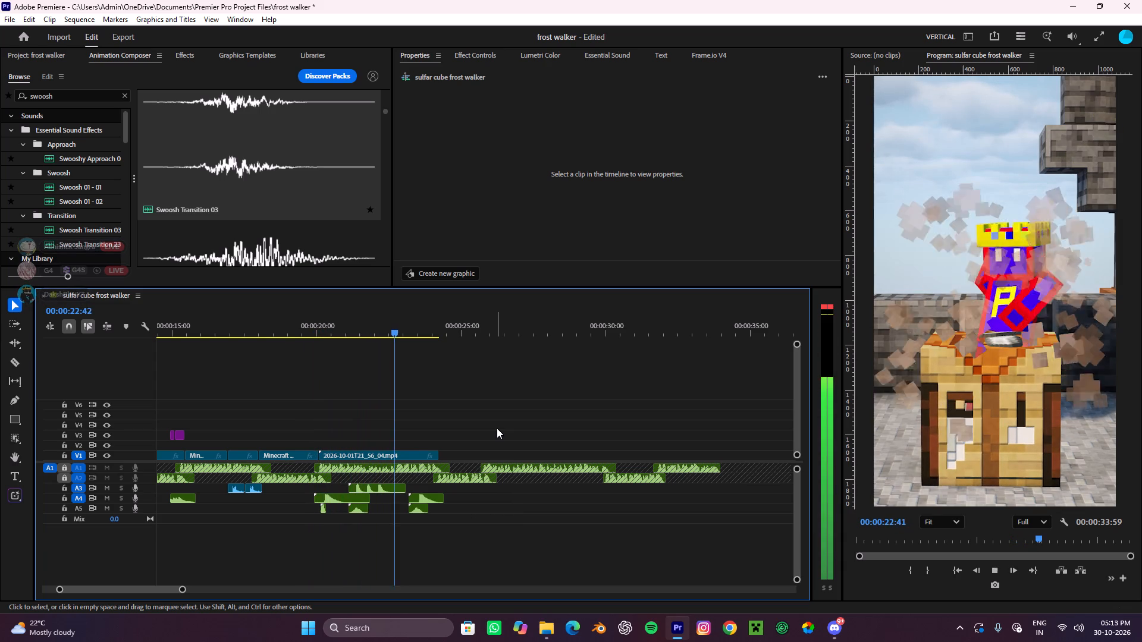
{"action": "key", "text": "space"}
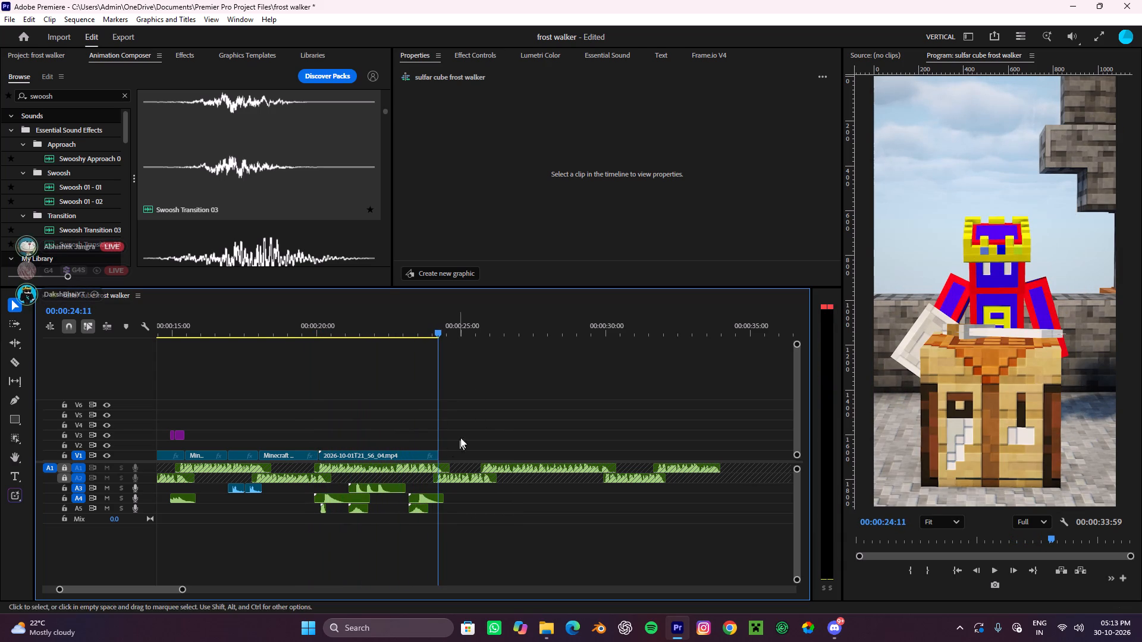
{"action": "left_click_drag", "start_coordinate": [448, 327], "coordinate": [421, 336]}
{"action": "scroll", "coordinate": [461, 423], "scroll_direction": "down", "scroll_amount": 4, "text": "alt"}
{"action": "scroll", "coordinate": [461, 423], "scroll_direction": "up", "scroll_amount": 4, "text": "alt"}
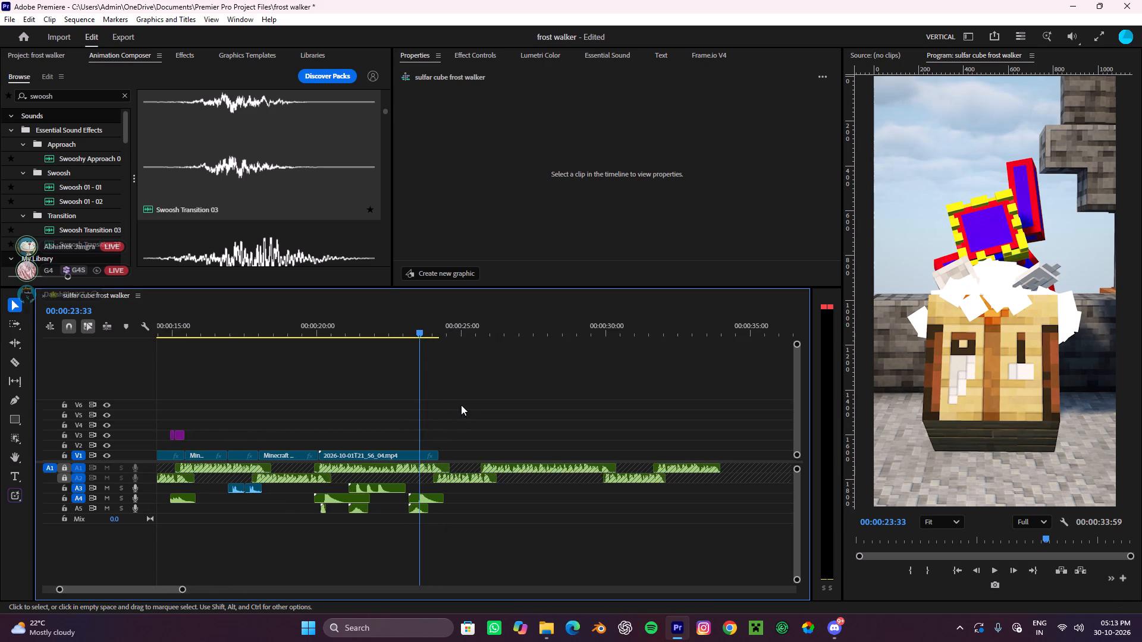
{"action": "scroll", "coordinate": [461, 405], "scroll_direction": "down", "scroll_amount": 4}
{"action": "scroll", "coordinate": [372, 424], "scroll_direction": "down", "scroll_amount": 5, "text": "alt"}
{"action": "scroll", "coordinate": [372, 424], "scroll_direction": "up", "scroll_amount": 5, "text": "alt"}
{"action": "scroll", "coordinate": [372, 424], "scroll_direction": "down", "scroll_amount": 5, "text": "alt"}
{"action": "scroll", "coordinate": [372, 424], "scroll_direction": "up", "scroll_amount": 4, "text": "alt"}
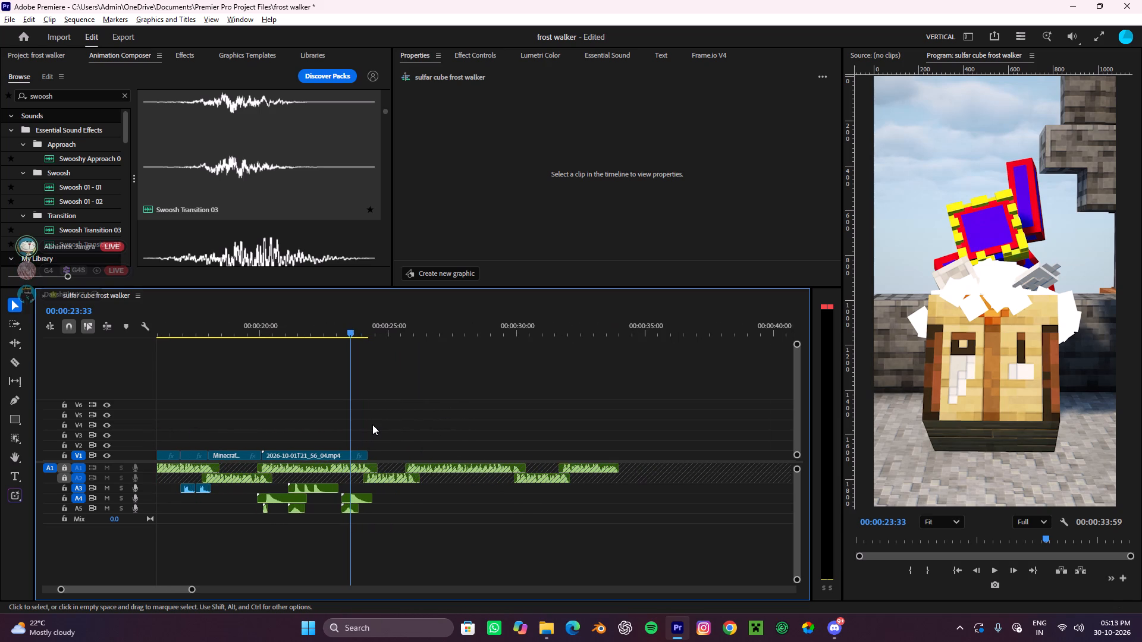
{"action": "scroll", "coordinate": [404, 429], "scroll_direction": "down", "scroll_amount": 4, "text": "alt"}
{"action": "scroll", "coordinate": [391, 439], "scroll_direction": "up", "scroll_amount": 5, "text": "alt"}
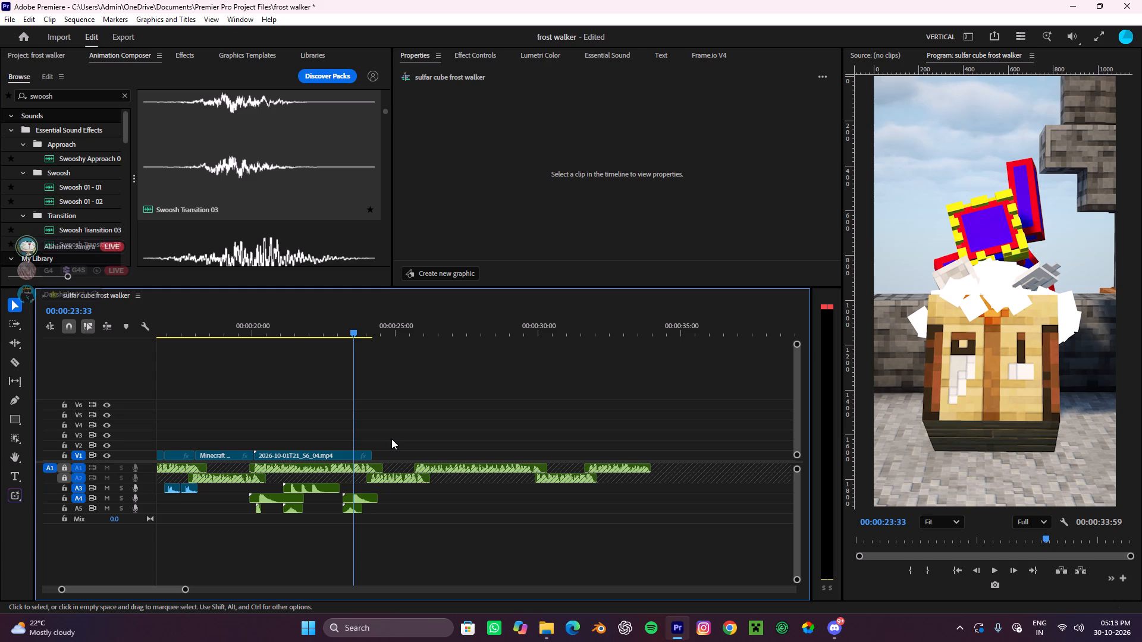
Replay the crafting-table footage with its sound effects from about 20 seconds to about 22.5 seconds.
{"action": "left_click_drag", "start_coordinate": [350, 313], "coordinate": [267, 412]}
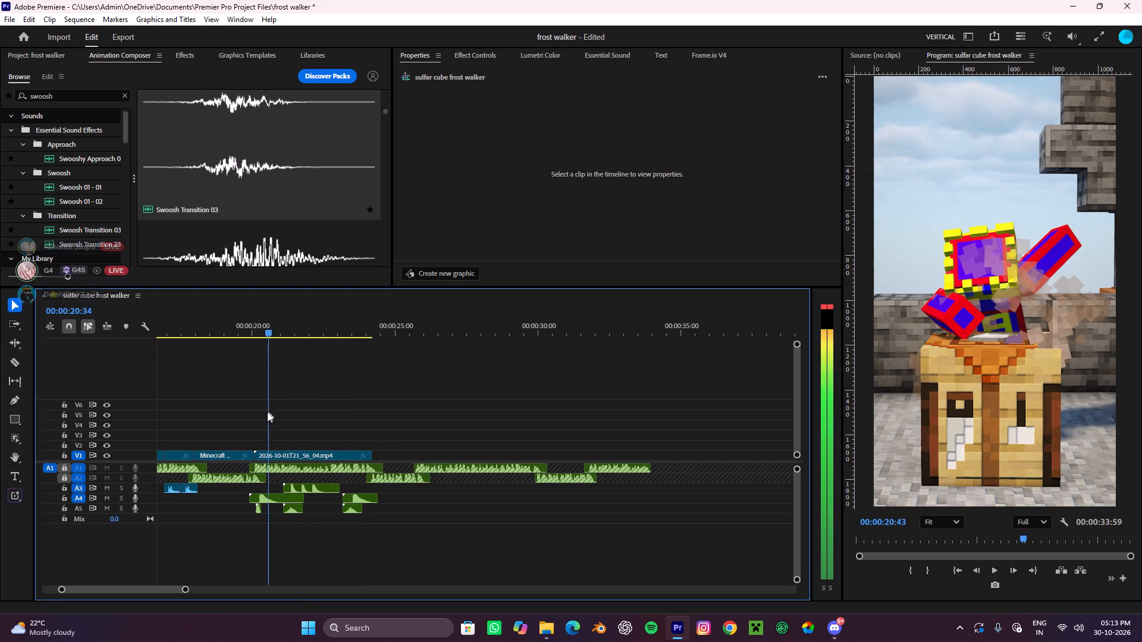
{"action": "left_click_drag", "start_coordinate": [267, 412], "coordinate": [250, 440]}
{"action": "key", "text": "space"}
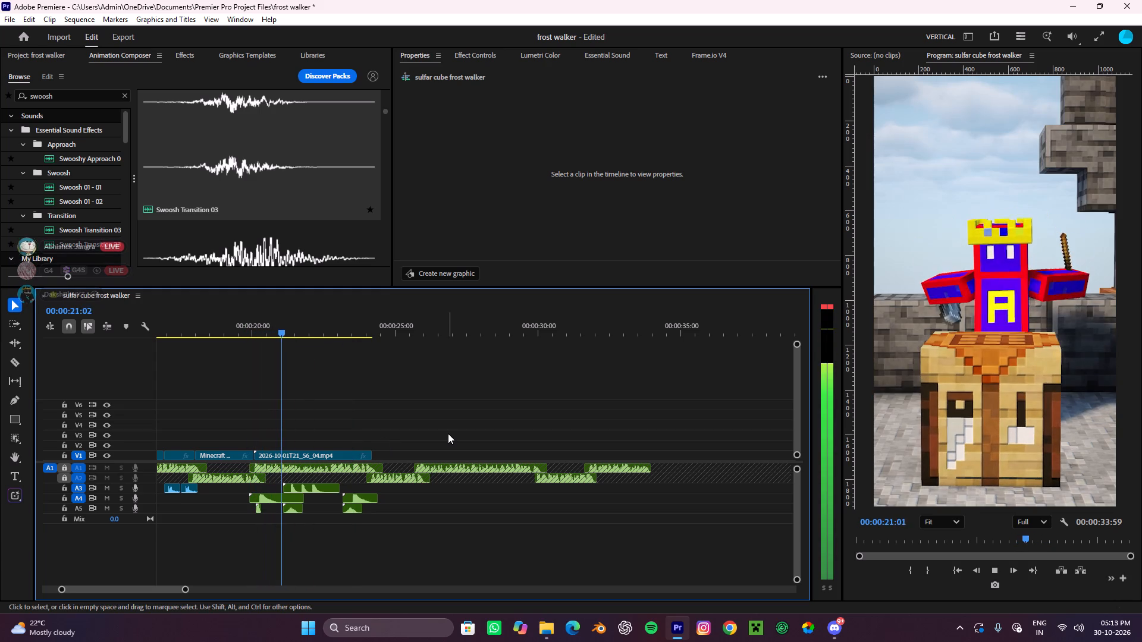
{"action": "key", "text": "space"}
{"action": "scroll", "coordinate": [383, 442], "scroll_direction": "down", "scroll_amount": 4, "text": "alt"}
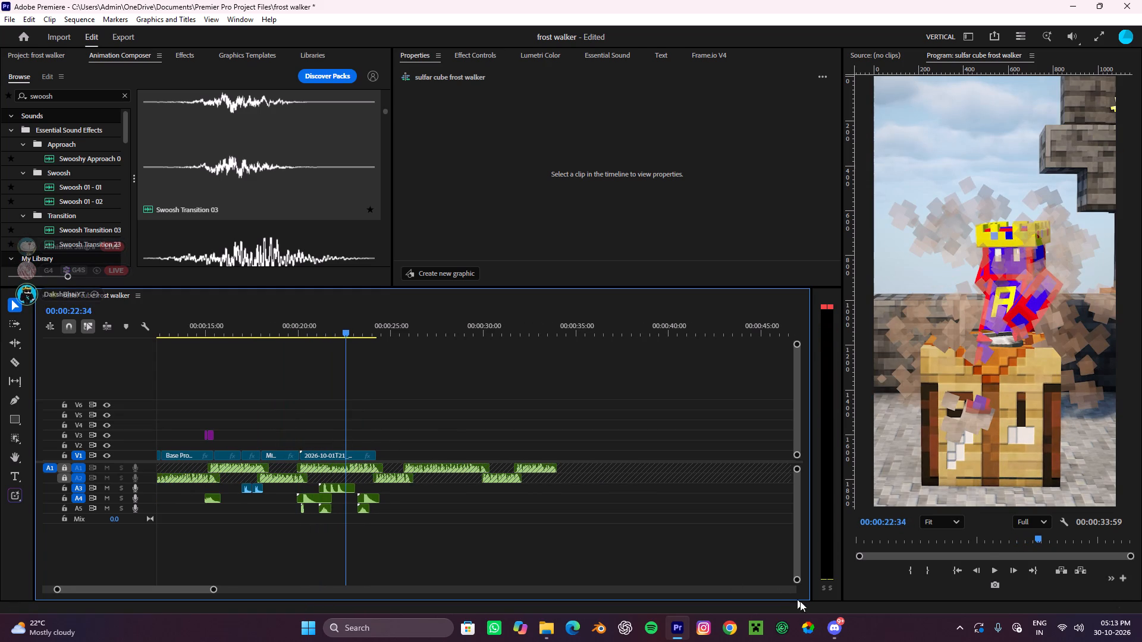
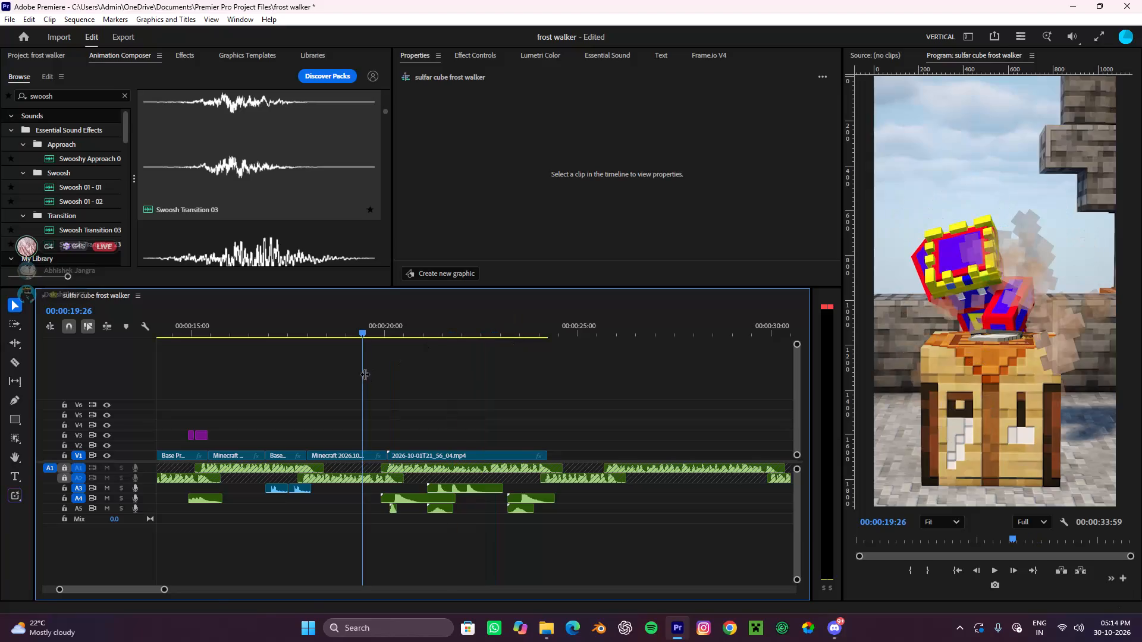
Replay the crafting-table footage with its sound effects from just before 20 seconds to about 23 seconds.
{"action": "key", "text": "space"}
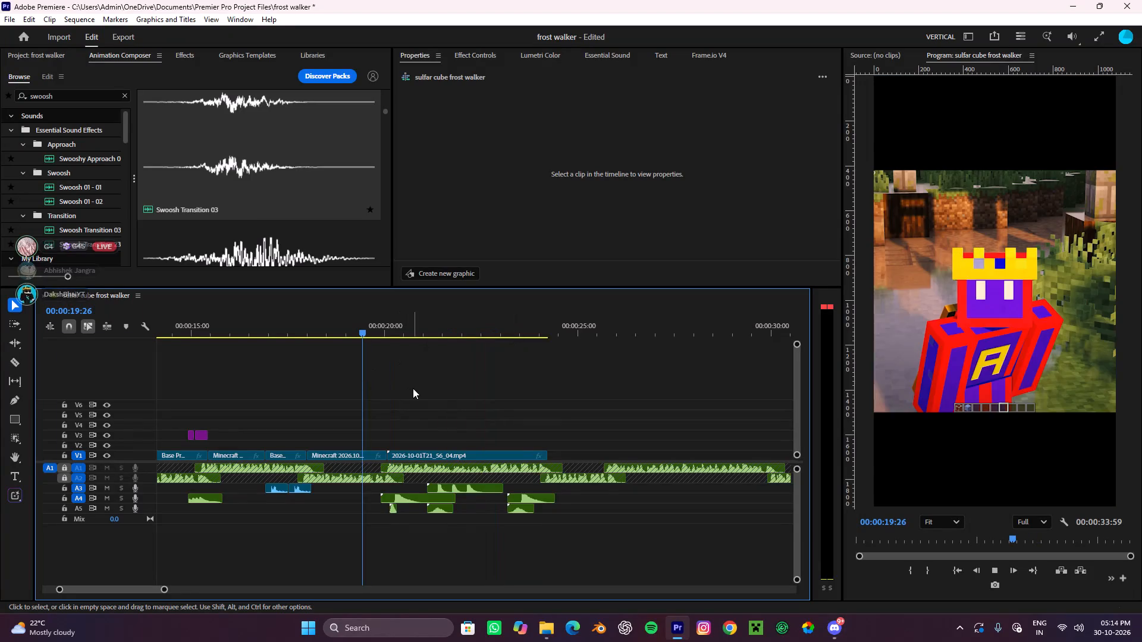
{"action": "scroll", "coordinate": [413, 388], "scroll_direction": "down", "scroll_amount": 8, "text": "alt"}
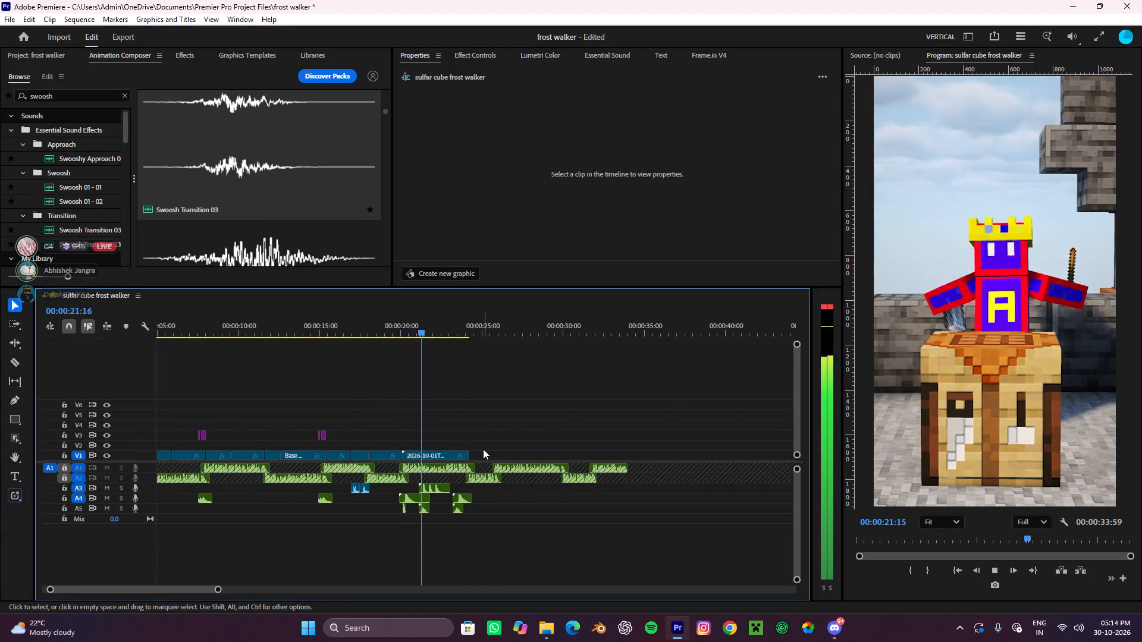
{"action": "key", "text": "space"}
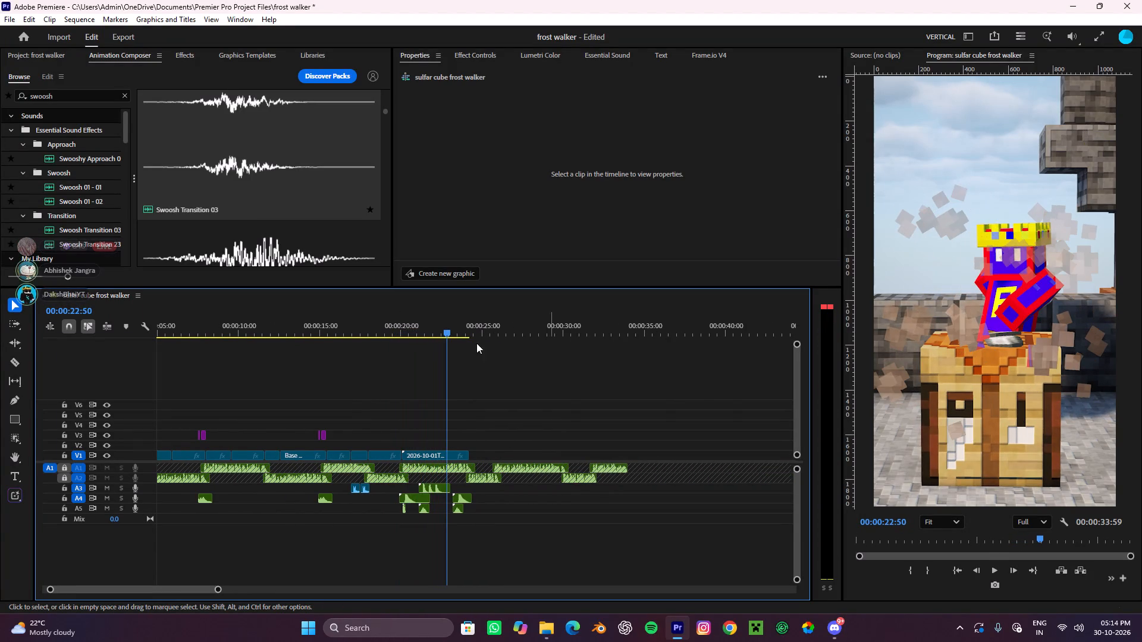
Add the "Free YouT..." motion graphics template on a new top video track above the crafting-table footage, starting at about 20.5 seconds.
{"action": "left_click", "coordinate": [65, 59]}
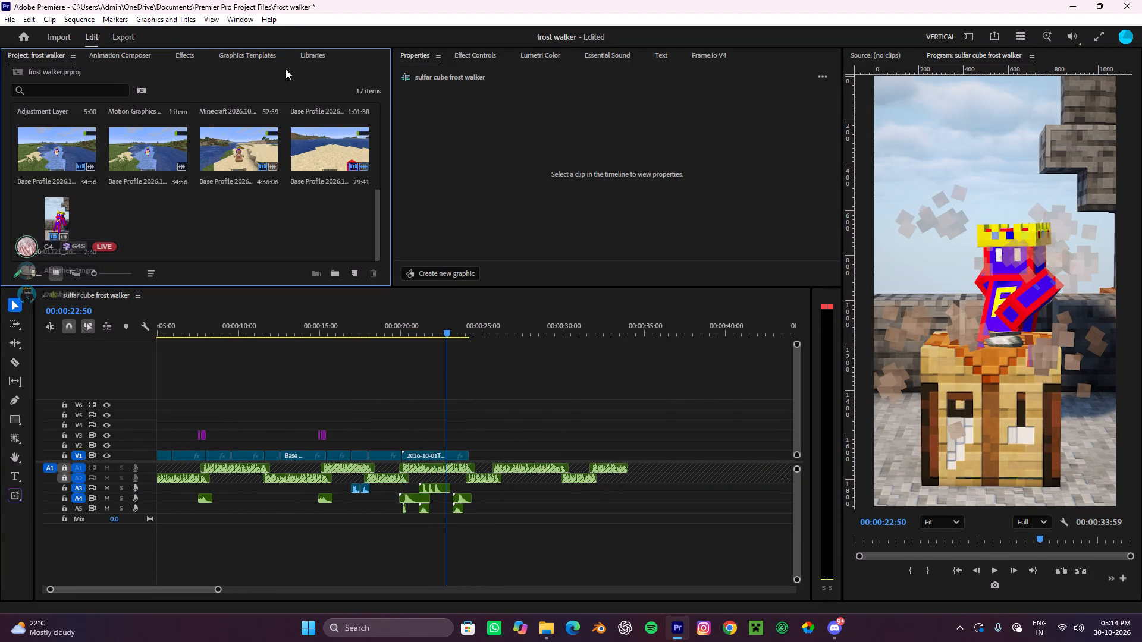
{"action": "left_click", "coordinate": [262, 56]}
{"action": "left_click_drag", "start_coordinate": [29, 184], "coordinate": [419, 404]}
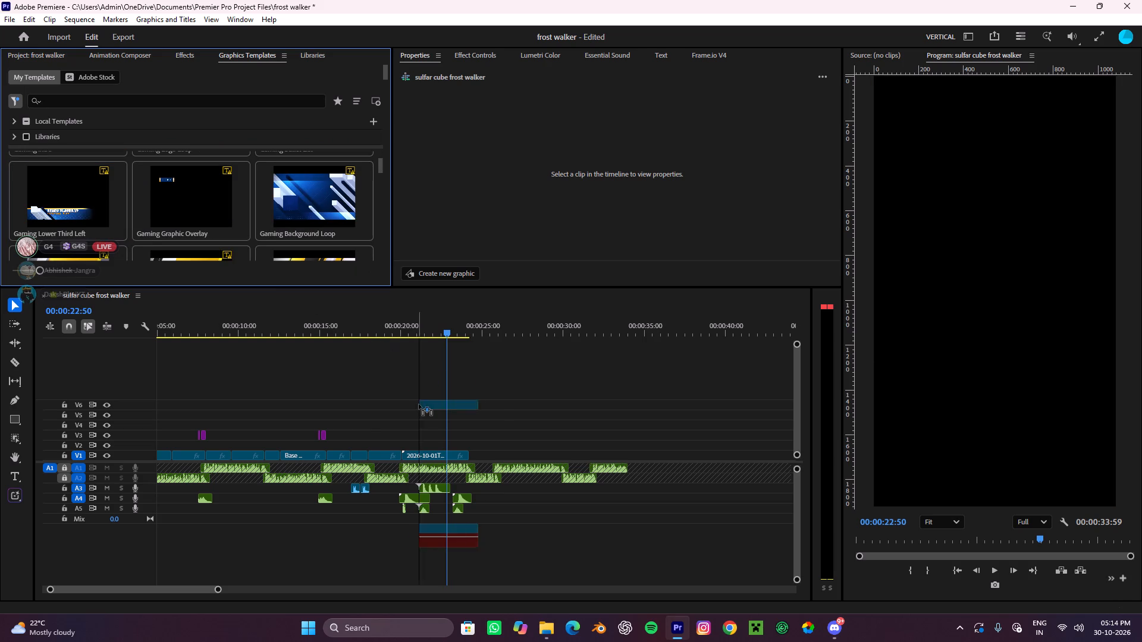
{"action": "left_click_drag", "start_coordinate": [419, 404], "coordinate": [410, 392]}
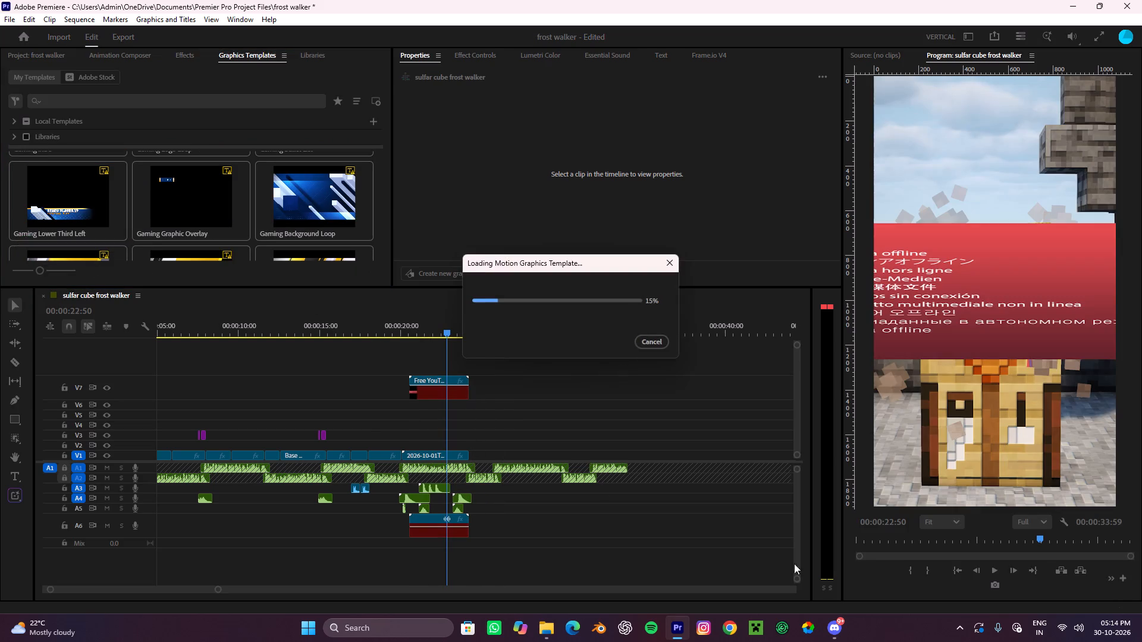
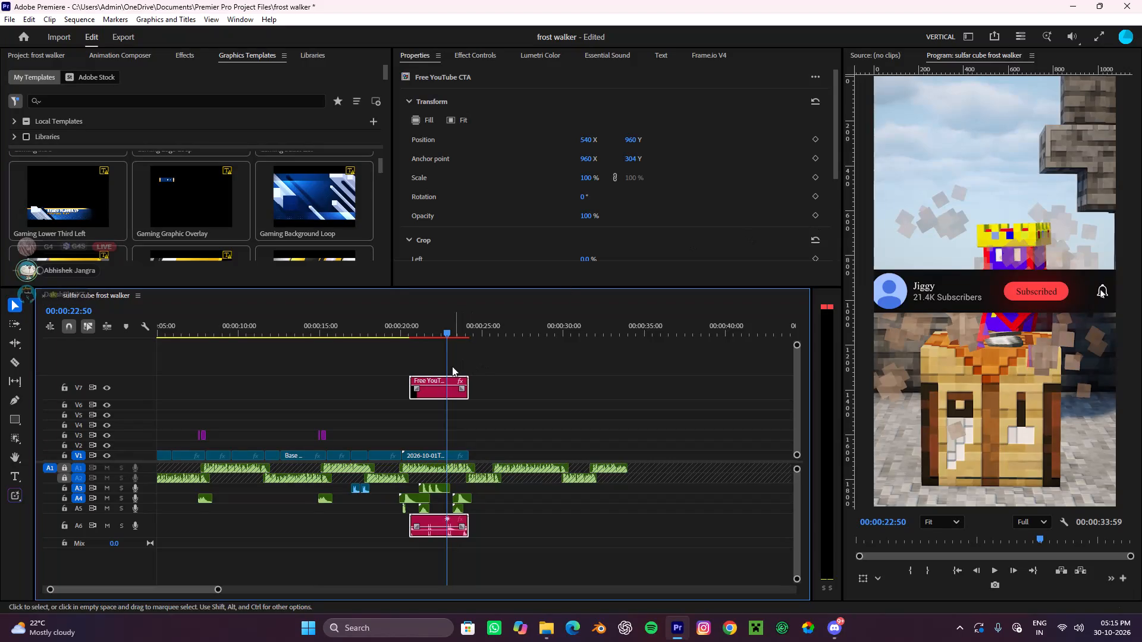
Move the Free YouTube CTA graphic's video clip down from V7 to track V3, directly above the crafting-table footage at the same time.
{"action": "left_click_drag", "start_coordinate": [435, 379], "coordinate": [435, 412]}
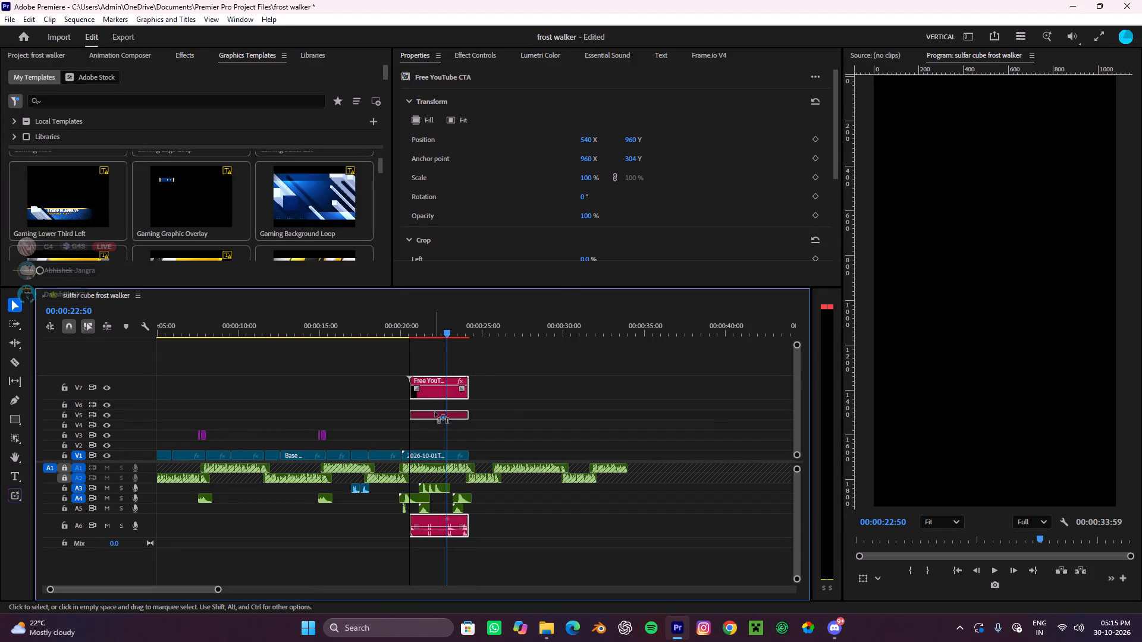
{"action": "left_click_drag", "start_coordinate": [435, 412], "coordinate": [431, 438]}
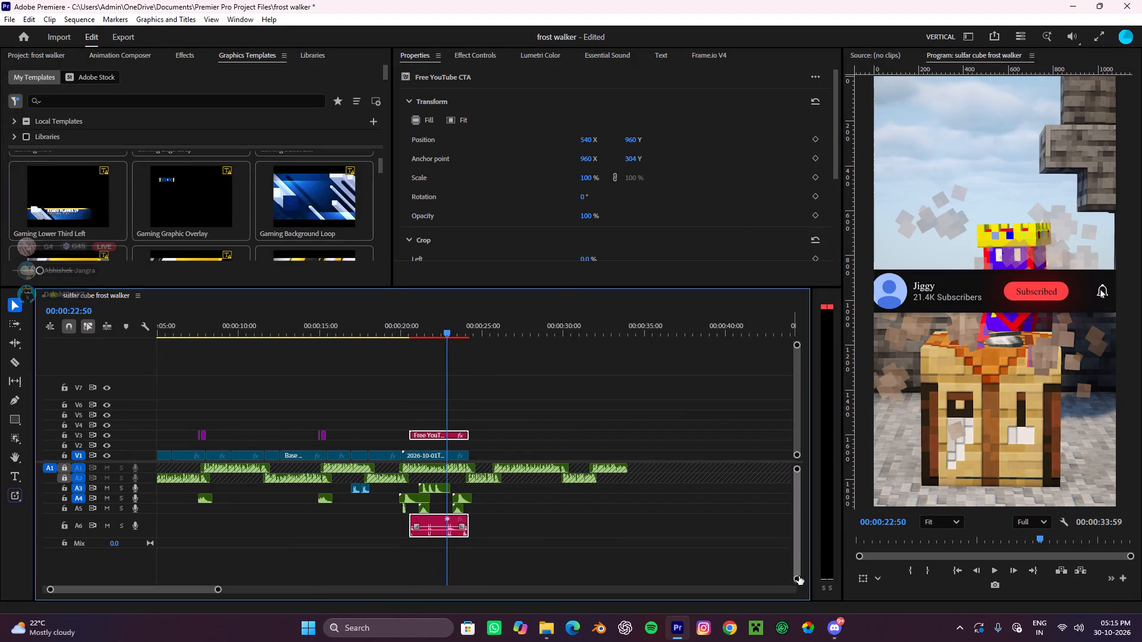
{"action": "left_click_drag", "start_coordinate": [796, 580], "coordinate": [796, 600]}
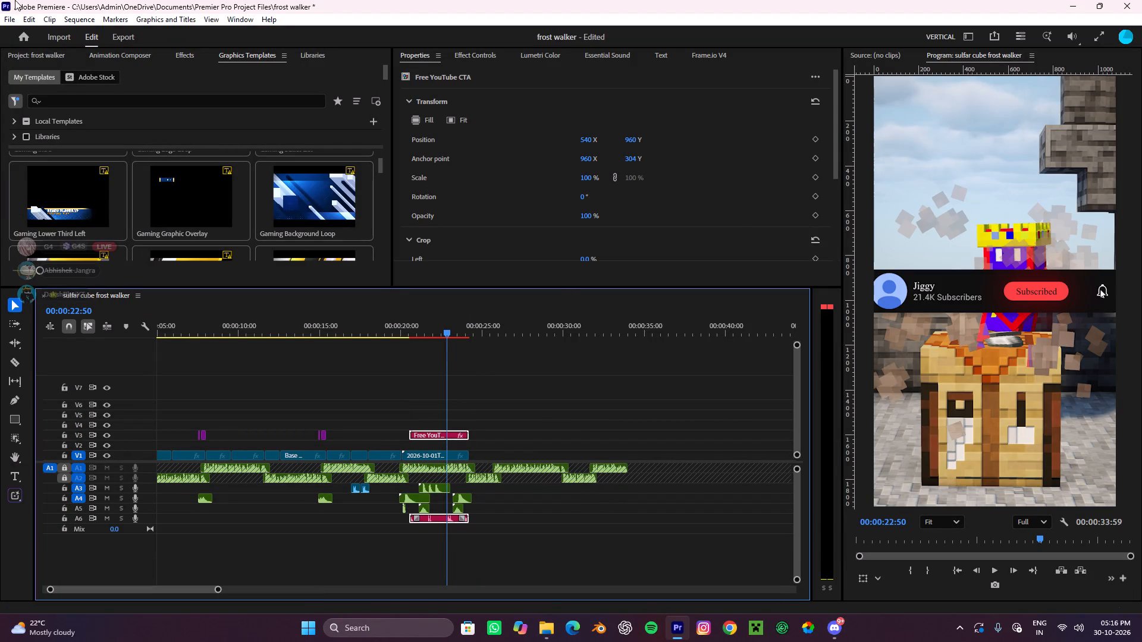
Scale the YouTube overlay to 75% and move it up the frame to a Y position of 383.
{"action": "left_click", "coordinate": [455, 118]}
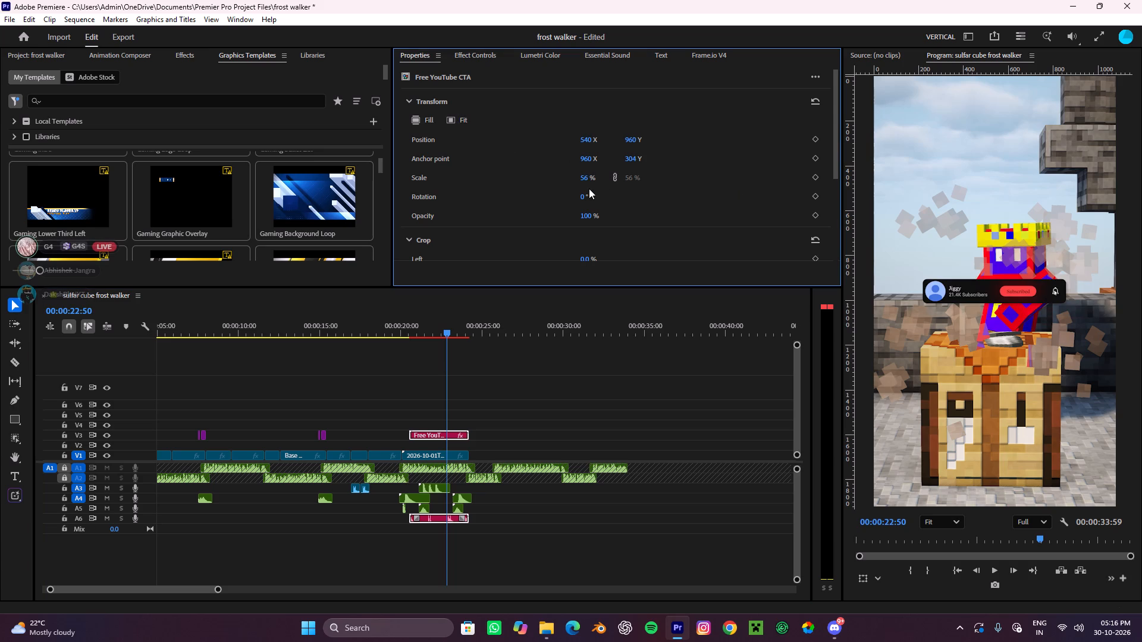
{"action": "left_click_drag", "start_coordinate": [585, 180], "coordinate": [600, 183]}
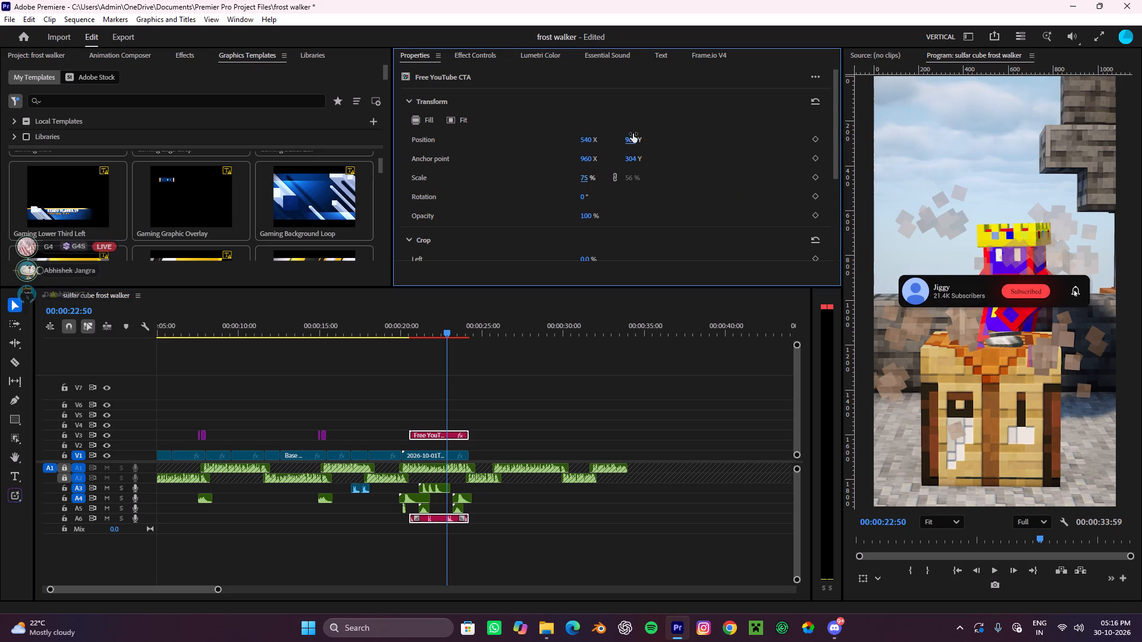
{"action": "left_click_drag", "start_coordinate": [633, 134], "coordinate": [387, 231]}
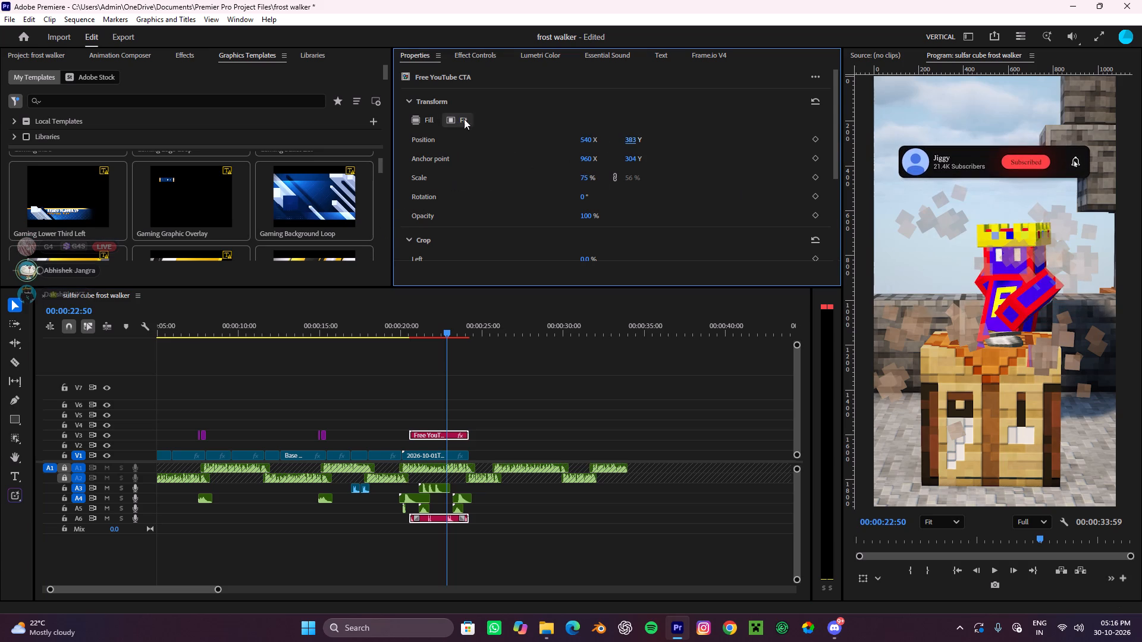
Look through the overlay's clip properties for its editable template settings.
{"action": "scroll", "coordinate": [480, 187], "scroll_direction": "down", "scroll_amount": 13}
{"action": "scroll", "coordinate": [454, 190], "scroll_direction": "up", "scroll_amount": 7}
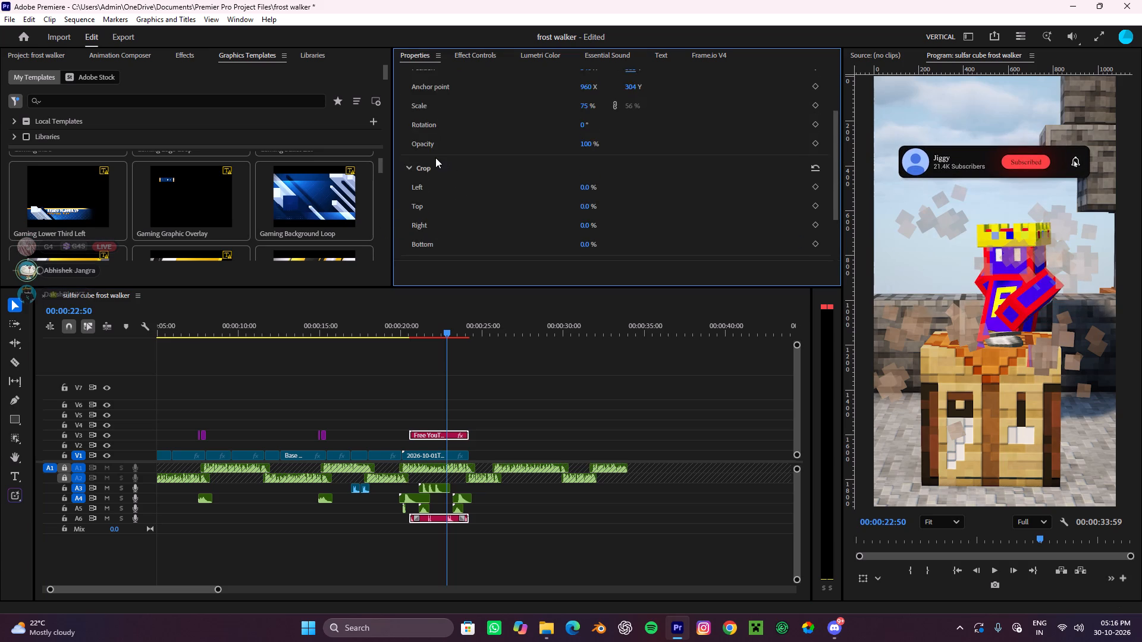
{"action": "scroll", "coordinate": [435, 158], "scroll_direction": "down", "scroll_amount": 3}
{"action": "scroll", "coordinate": [435, 158], "scroll_direction": "up", "scroll_amount": 10}
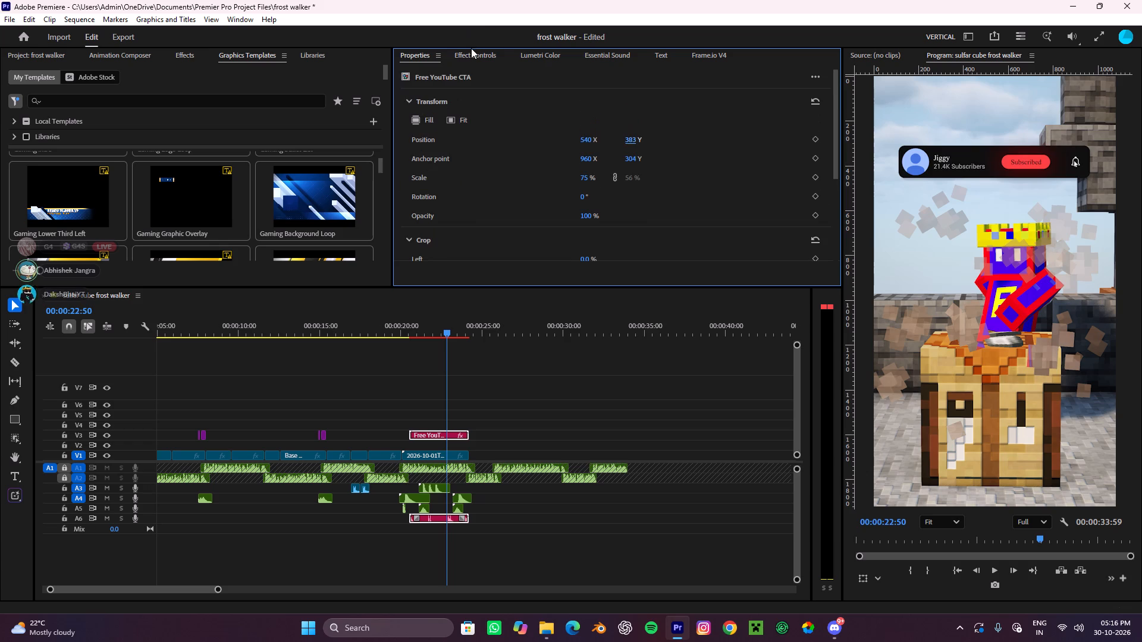
{"action": "left_click", "coordinate": [471, 48]}
{"action": "left_click", "coordinate": [416, 59]}
{"action": "scroll", "coordinate": [431, 184], "scroll_direction": "up", "scroll_amount": 5}
{"action": "scroll", "coordinate": [433, 188], "scroll_direction": "down", "scroll_amount": 3}
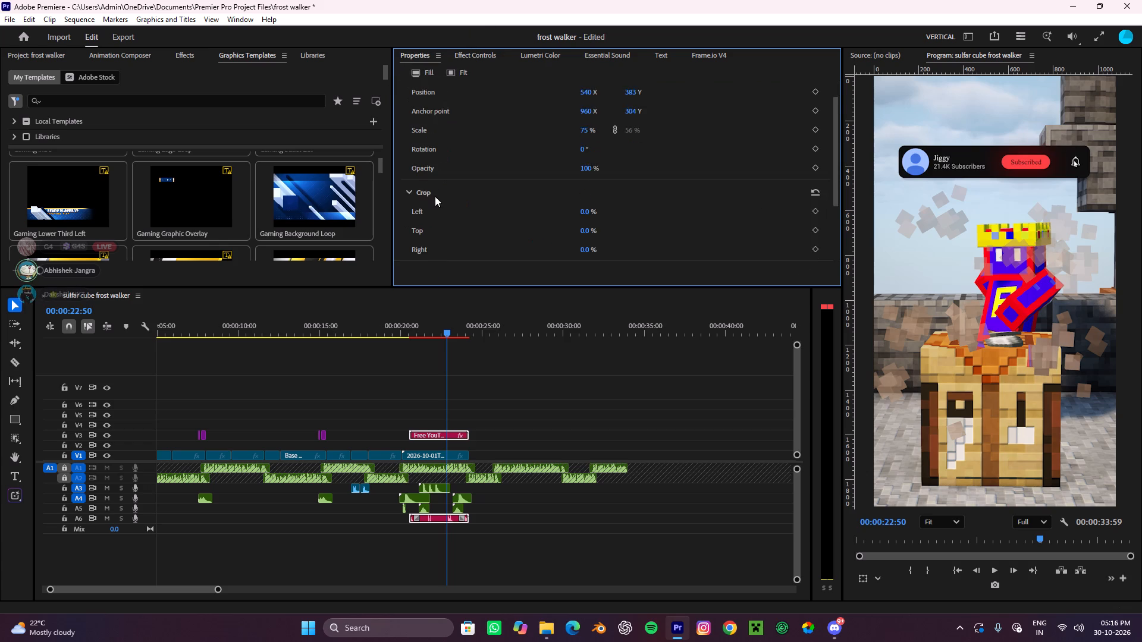
{"action": "scroll", "coordinate": [435, 196], "scroll_direction": "down", "scroll_amount": 6}
{"action": "scroll", "coordinate": [435, 196], "scroll_direction": "up", "scroll_amount": 15}
{"action": "scroll", "coordinate": [465, 265], "scroll_direction": "down", "scroll_amount": 3}
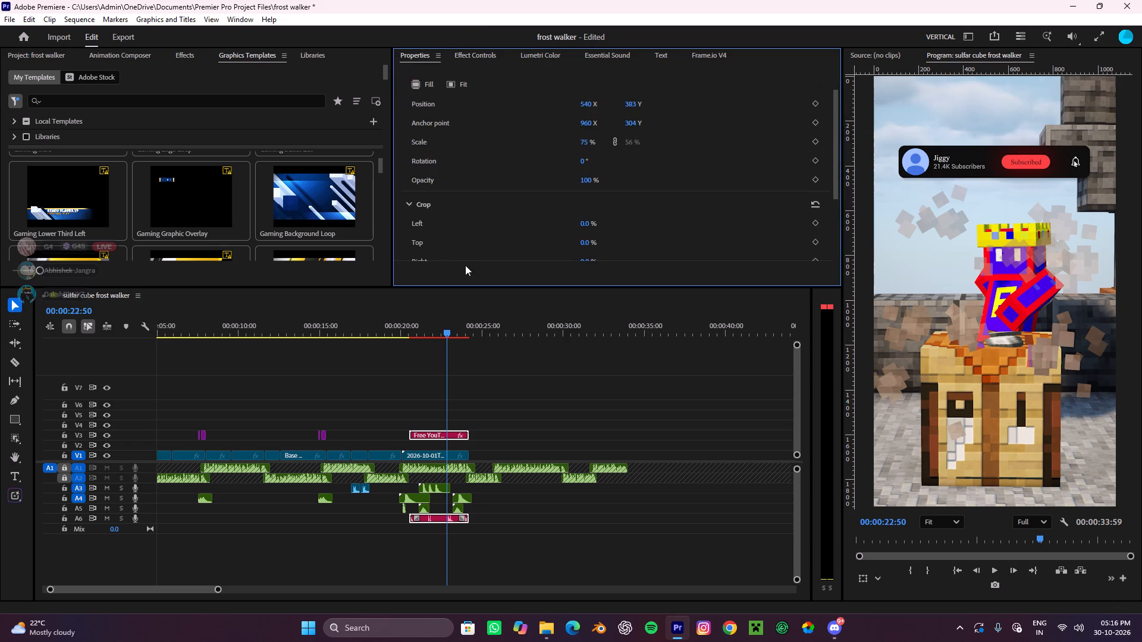
{"action": "scroll", "coordinate": [465, 265], "scroll_direction": "down", "scroll_amount": 11}
{"action": "scroll", "coordinate": [456, 194], "scroll_direction": "up", "scroll_amount": 5}
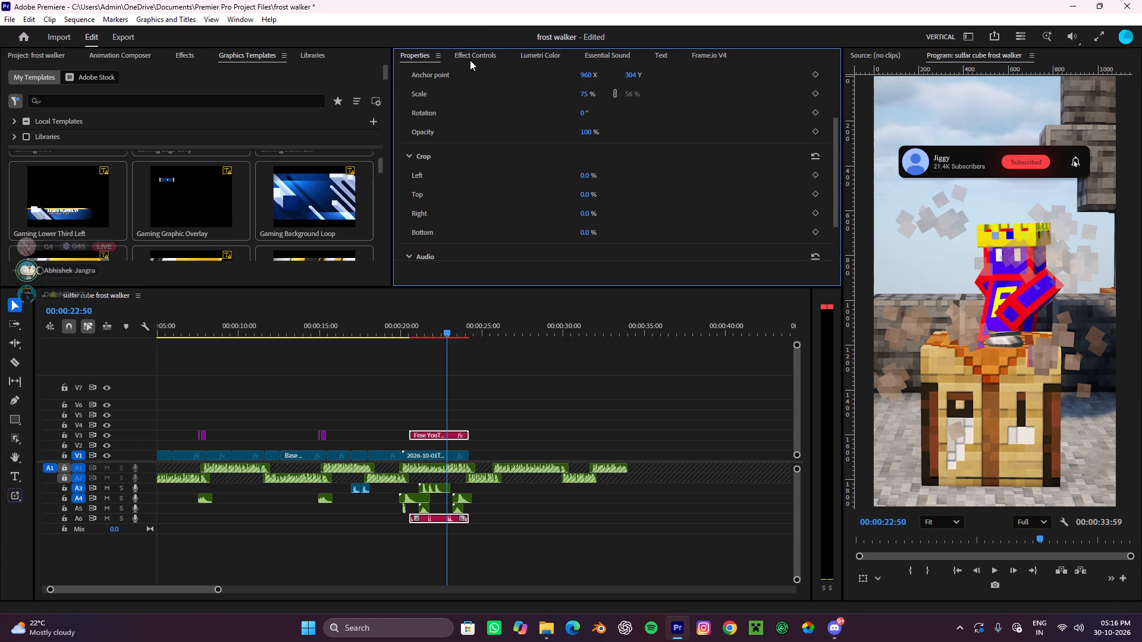
Reselect the YouTube overlay clip and replace its name text with the channel owner's name.
{"action": "left_click", "coordinate": [509, 400]}
{"action": "left_click", "coordinate": [442, 435]}
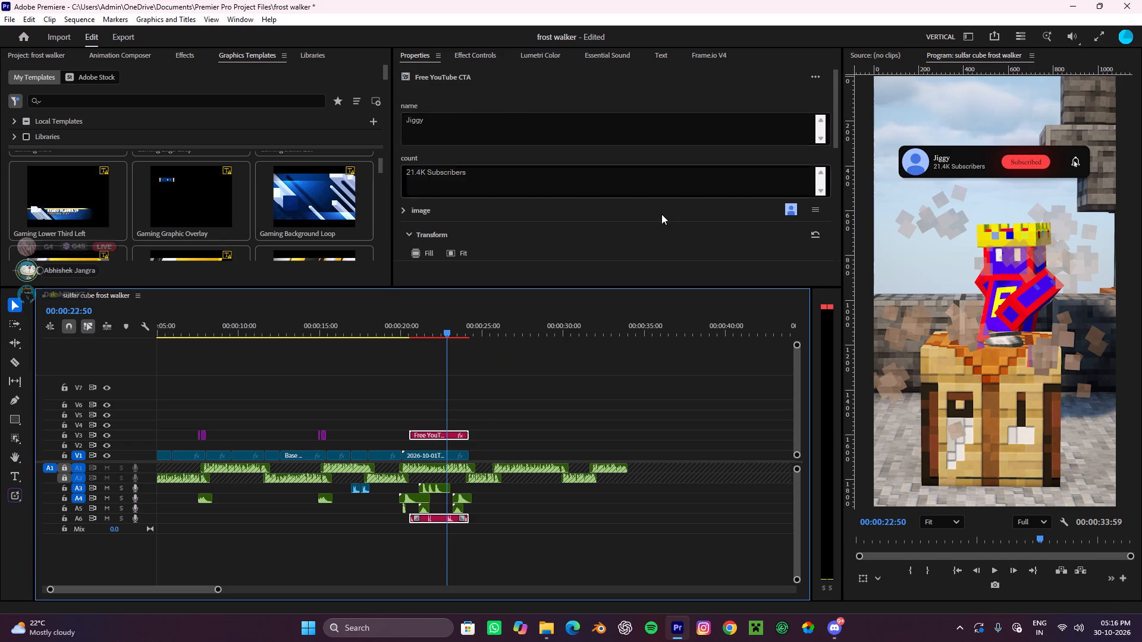
{"action": "left_click", "coordinate": [495, 139]}
{"action": "left_click_drag", "start_coordinate": [495, 139], "coordinate": [192, 90]}
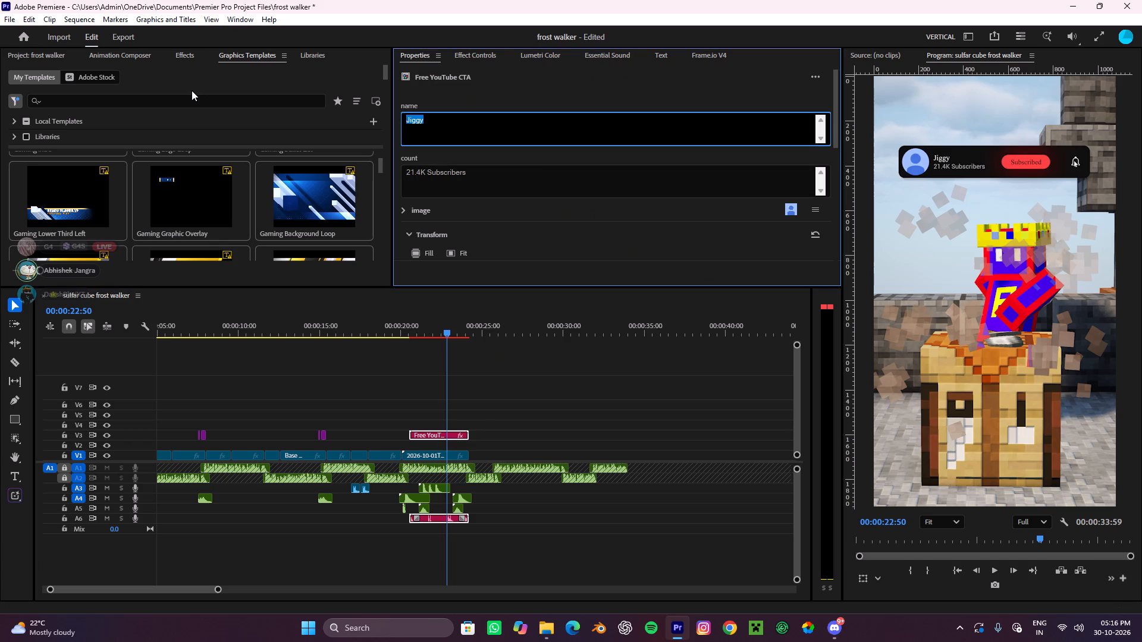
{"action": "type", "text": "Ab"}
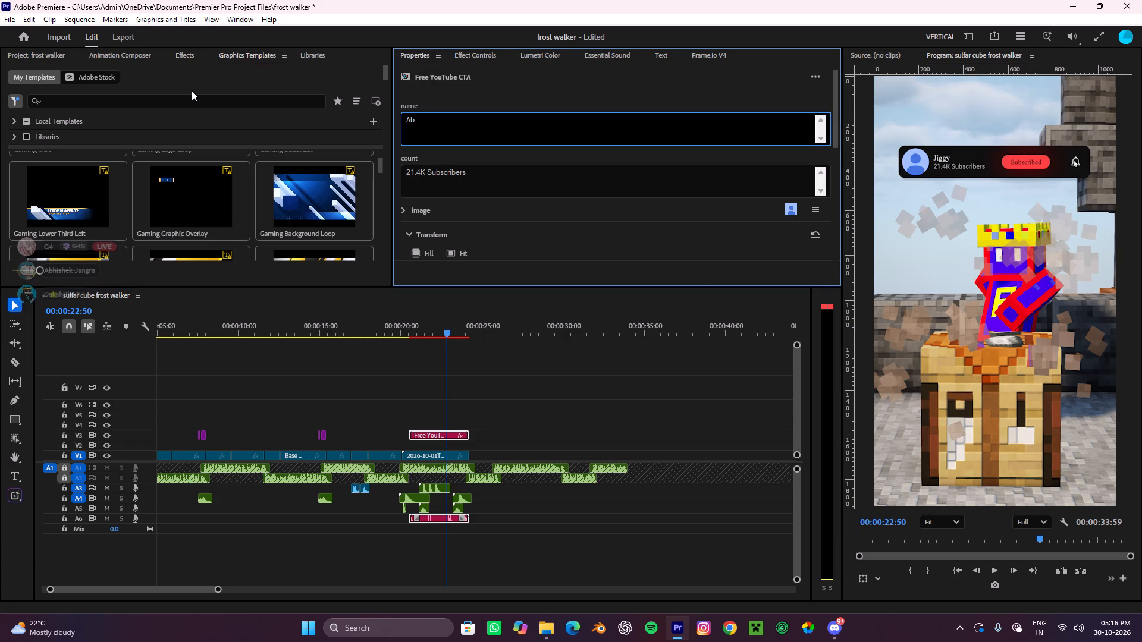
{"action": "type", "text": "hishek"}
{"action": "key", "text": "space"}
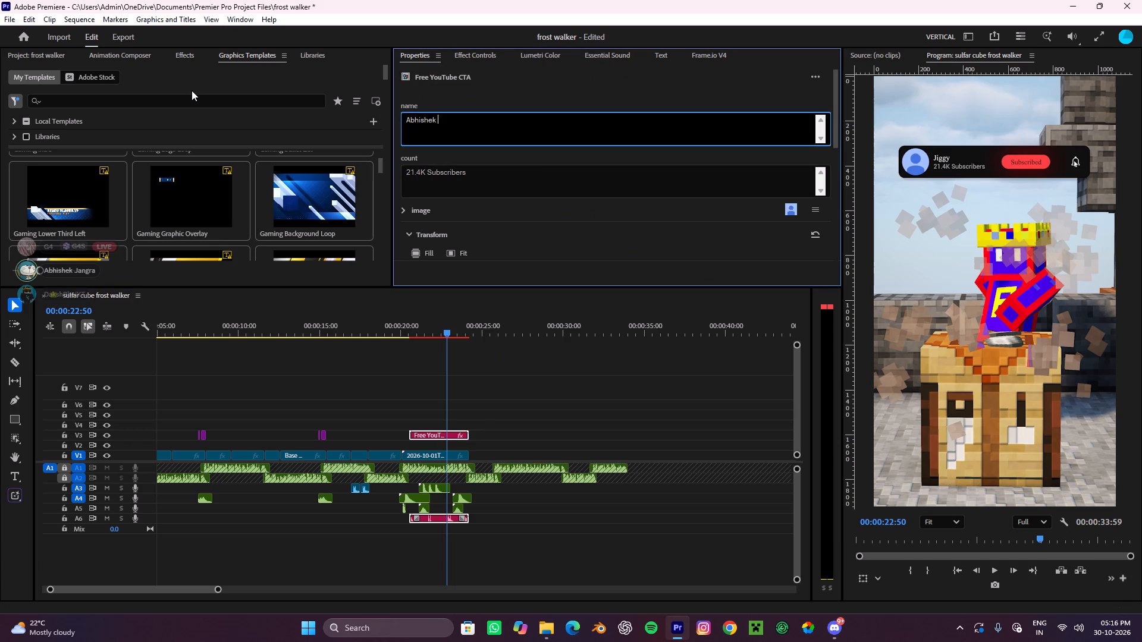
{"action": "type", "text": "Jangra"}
{"action": "left_click", "coordinate": [479, 212]}
Change the overlay's subscriber count text to "30.9K Subscribers".
{"action": "left_click_drag", "start_coordinate": [418, 171], "coordinate": [391, 166]}
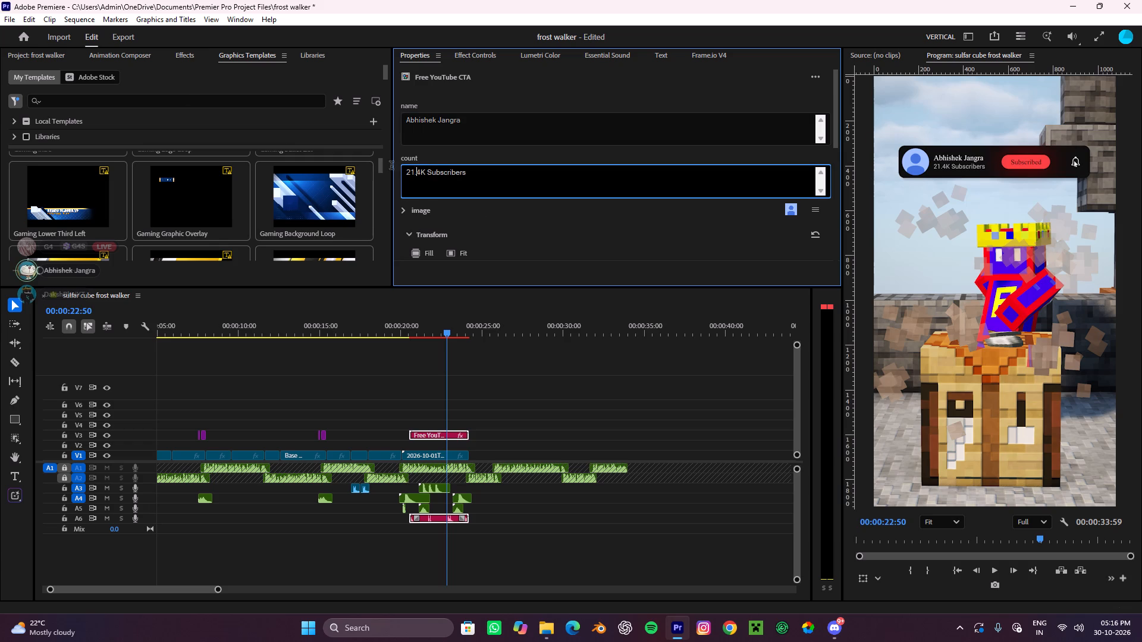
{"action": "left_click_drag", "start_coordinate": [391, 166], "coordinate": [273, 150]}
{"action": "left_click", "coordinate": [422, 173]}
{"action": "left_click_drag", "start_coordinate": [422, 172], "coordinate": [258, 178]}
{"action": "key", "text": "4"}
{"action": "key", "text": "BackSpace"}
{"action": "type", "text": "30"}
{"action": "key", "text": "period"}
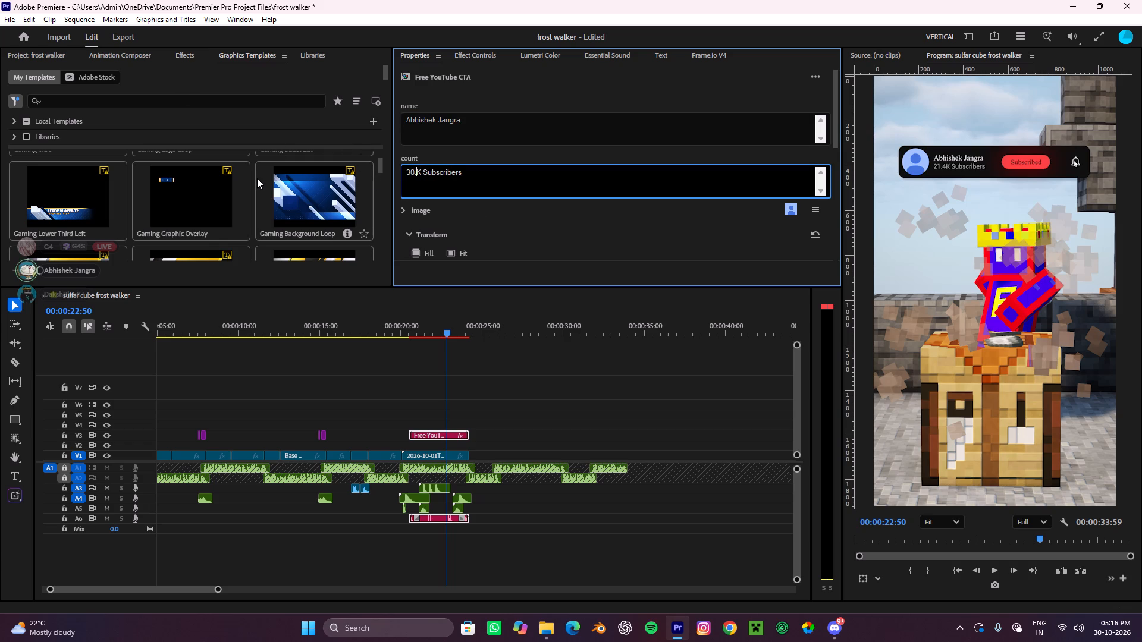
{"action": "key", "text": "9"}
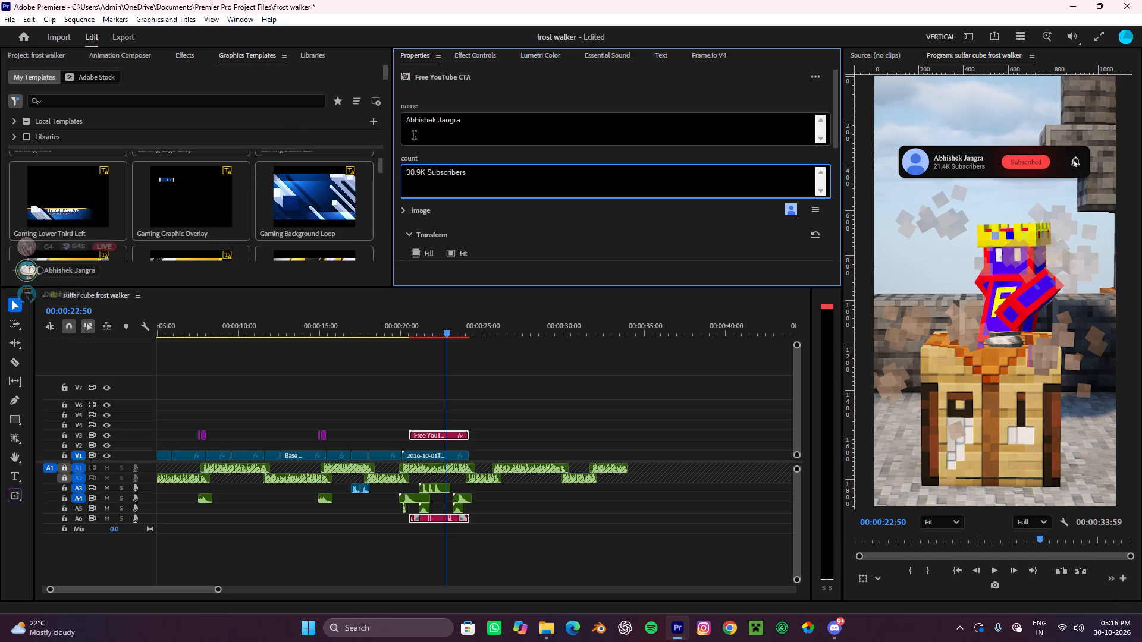
{"action": "left_click", "coordinate": [430, 155]}
Replace the overlay's placeholder profile image with channels4_profile.jpg from the Pictures folder in File Explorer.
{"action": "scroll", "coordinate": [504, 238], "scroll_direction": "down", "scroll_amount": 14}
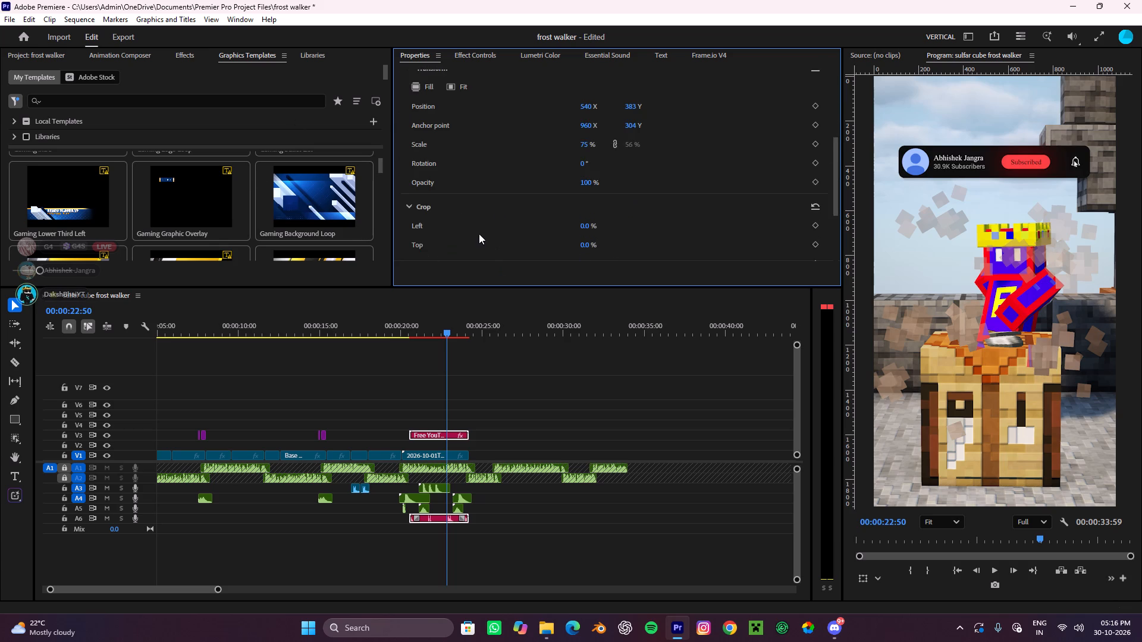
{"action": "scroll", "coordinate": [479, 234], "scroll_direction": "down", "scroll_amount": 14}
{"action": "scroll", "coordinate": [461, 194], "scroll_direction": "up", "scroll_amount": 4}
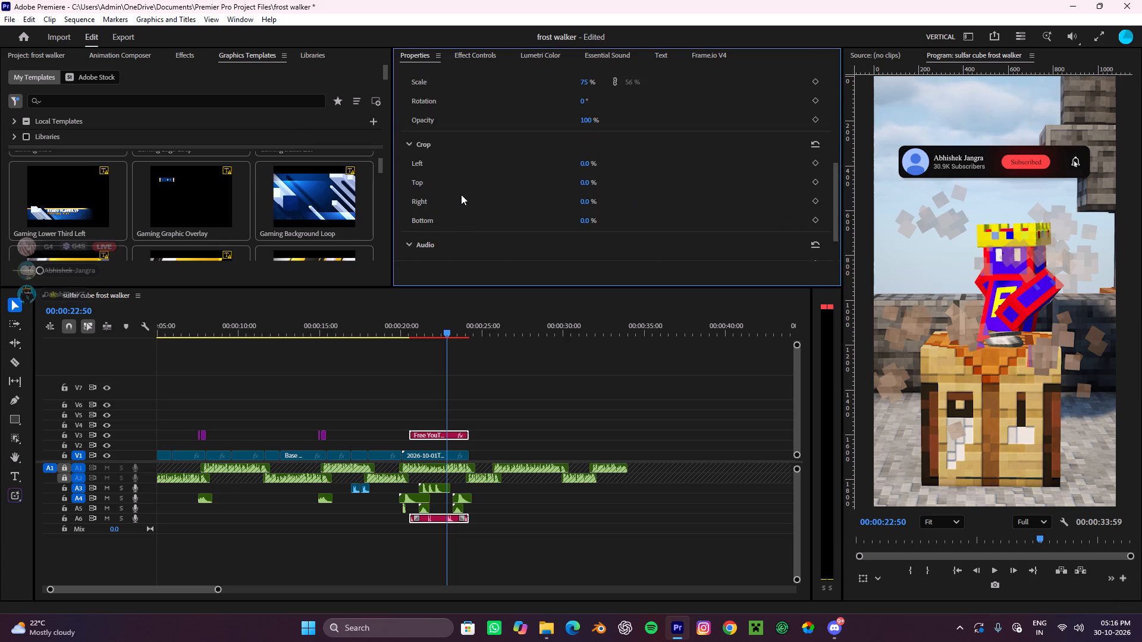
{"action": "scroll", "coordinate": [461, 194], "scroll_direction": "up", "scroll_amount": 16}
{"action": "scroll", "coordinate": [461, 194], "scroll_direction": "up", "scroll_amount": 5}
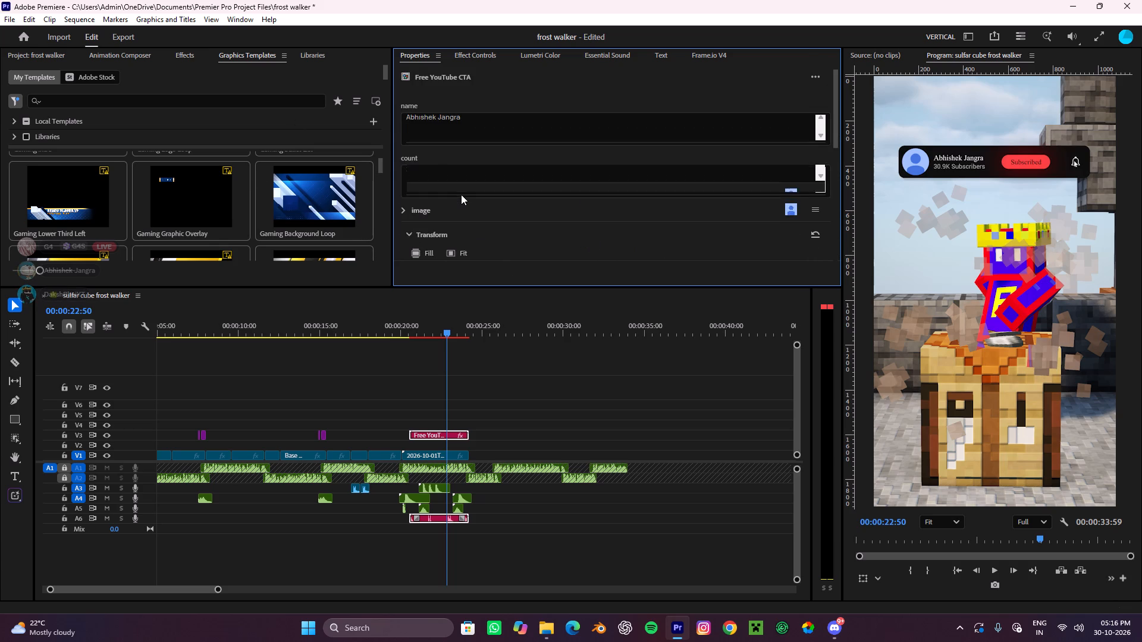
{"action": "scroll", "coordinate": [445, 221], "scroll_direction": "down", "scroll_amount": 3}
{"action": "left_click", "coordinate": [401, 173]}
{"action": "scroll", "coordinate": [786, 248], "scroll_direction": "down", "scroll_amount": 11}
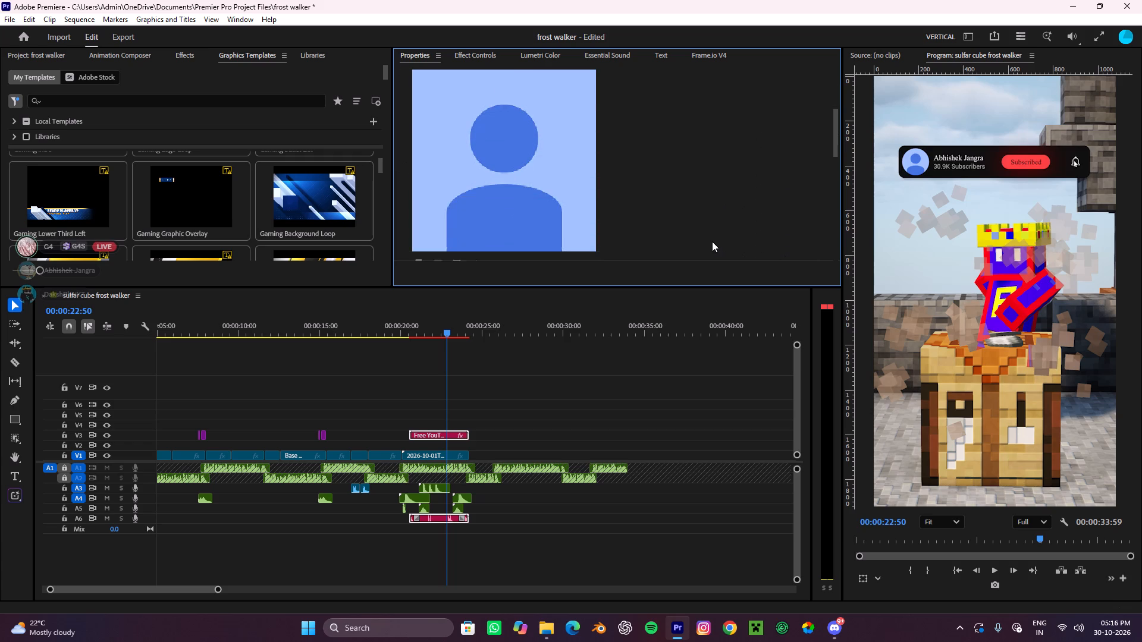
{"action": "scroll", "coordinate": [712, 241], "scroll_direction": "down", "scroll_amount": 2}
{"action": "scroll", "coordinate": [712, 241], "scroll_direction": "up", "scroll_amount": 3}
{"action": "left_click", "coordinate": [548, 636]}
{"action": "scroll", "coordinate": [336, 283], "scroll_direction": "up", "scroll_amount": 5}
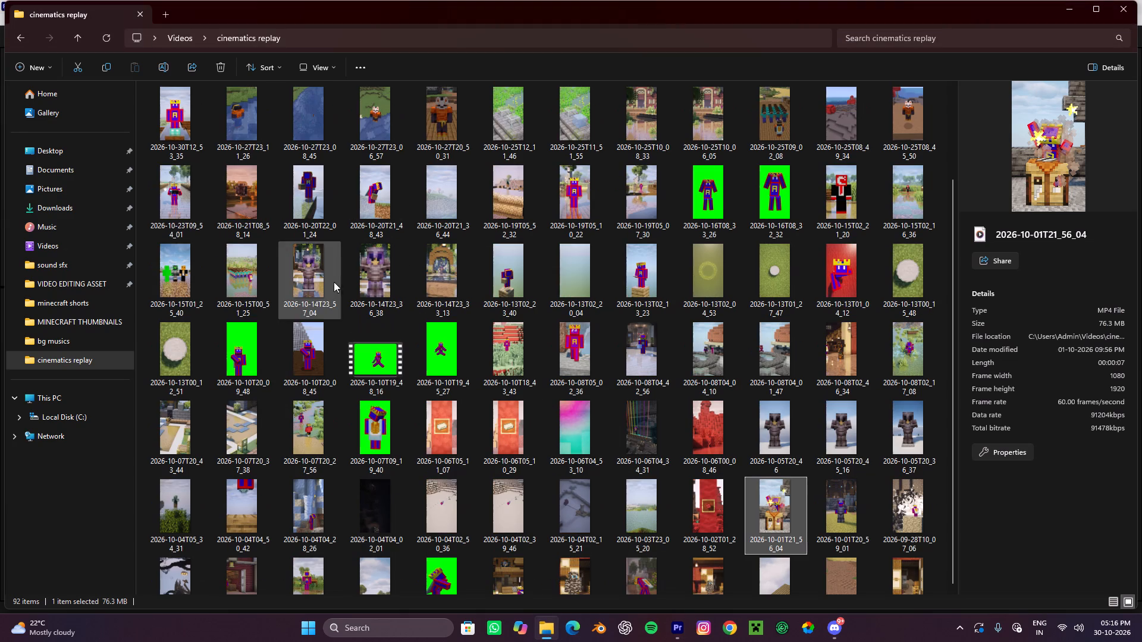
{"action": "left_click", "coordinate": [67, 190]}
{"action": "left_click_drag", "start_coordinate": [643, 208], "coordinate": [671, 564]}
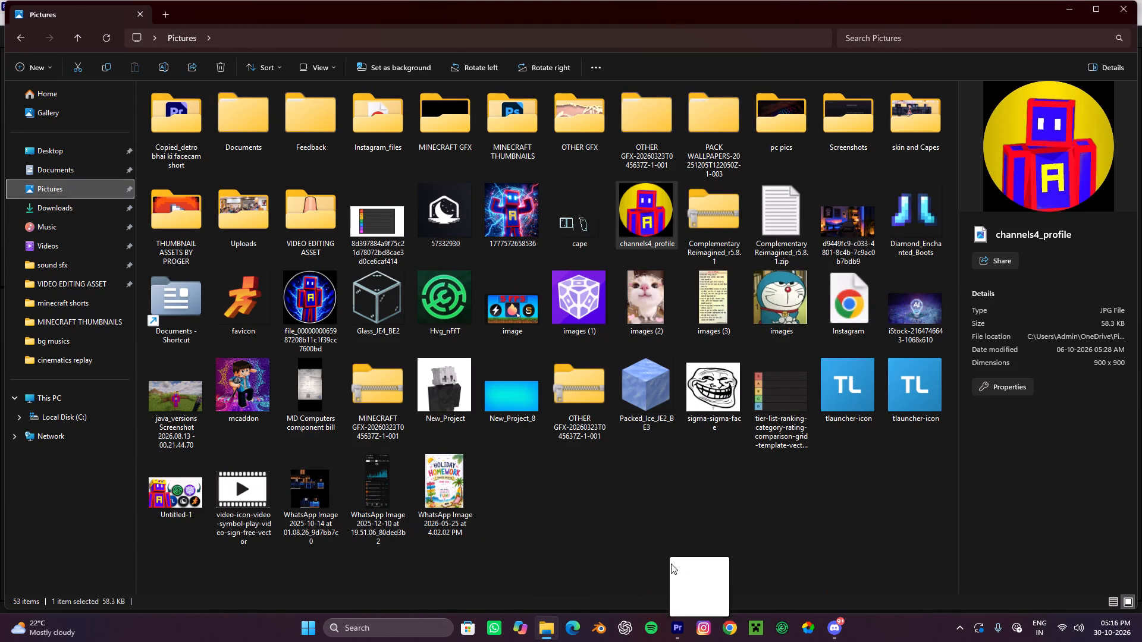
{"action": "left_click_drag", "start_coordinate": [671, 564], "coordinate": [523, 168]}
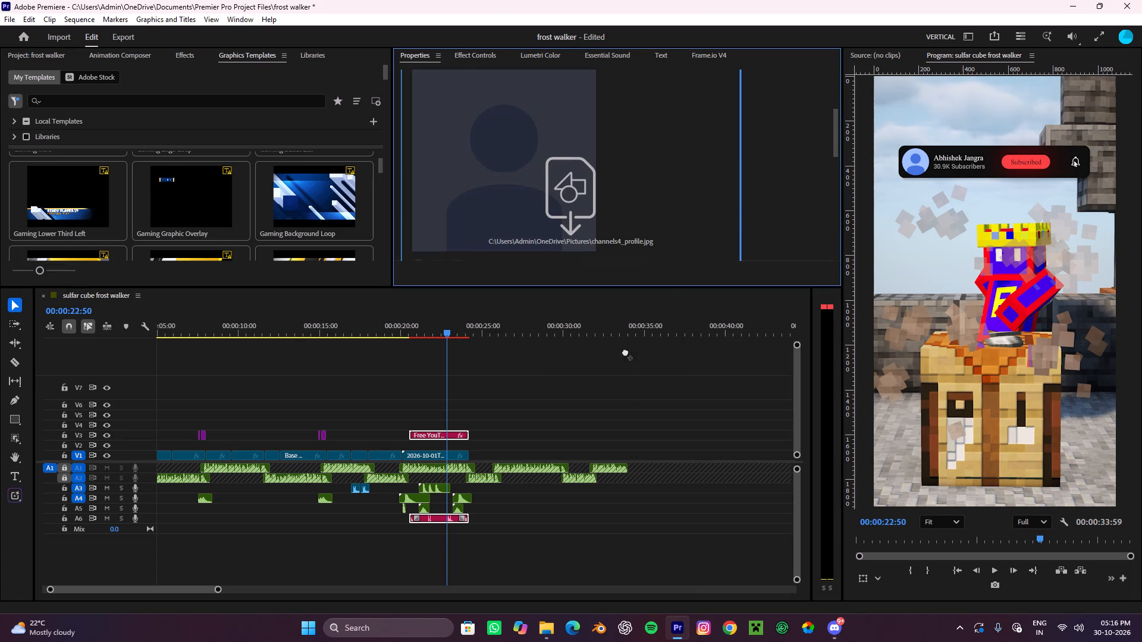
{"action": "left_click", "coordinate": [603, 404]}
Play back the customised YouTube overlay from its start at about 20.5 seconds to about 21 seconds.
{"action": "left_click_drag", "start_coordinate": [446, 340], "coordinate": [384, 350]}
{"action": "scroll", "coordinate": [532, 392], "scroll_direction": "up", "scroll_amount": 5, "text": "alt"}
{"action": "scroll", "coordinate": [532, 392], "scroll_direction": "down", "scroll_amount": 6, "text": "alt"}
{"action": "scroll", "coordinate": [509, 391], "scroll_direction": "up", "scroll_amount": 6, "text": "alt"}
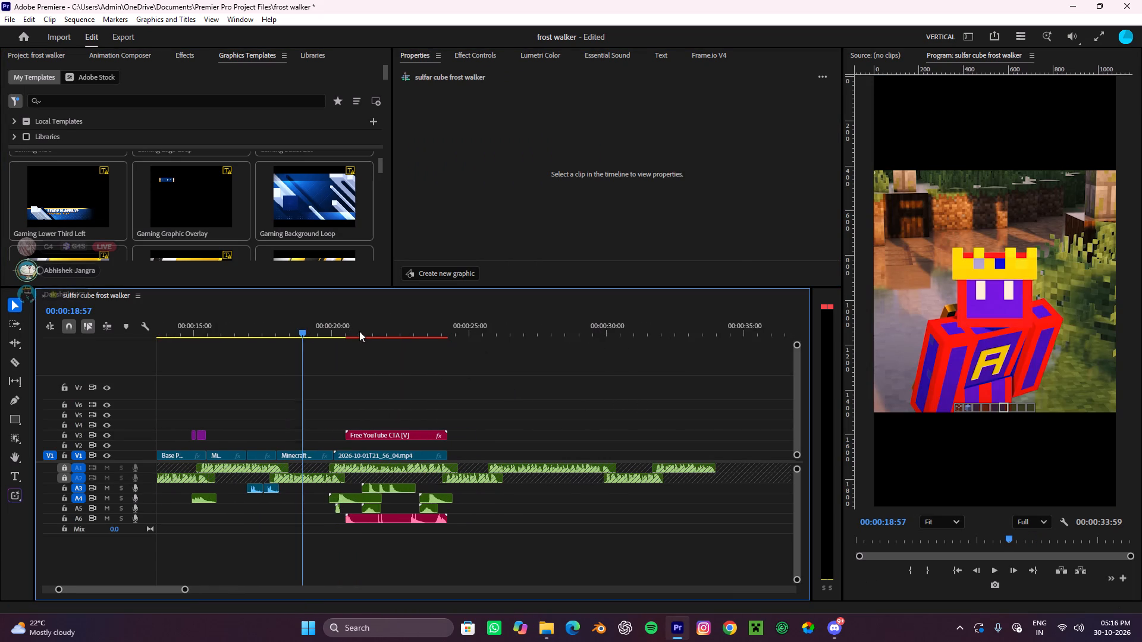
{"action": "left_click_drag", "start_coordinate": [310, 331], "coordinate": [348, 344]}
{"action": "left_click", "coordinate": [407, 445]}
{"action": "left_click", "coordinate": [407, 441]}
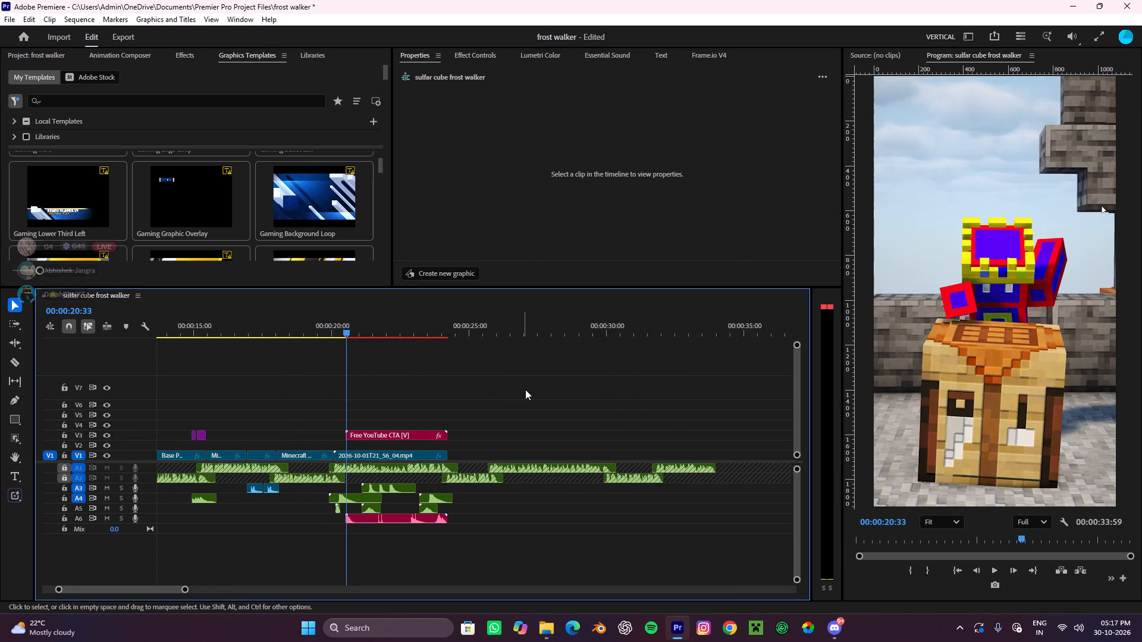
{"action": "left_click", "coordinate": [525, 389]}
{"action": "key", "text": "space"}
{"action": "scroll", "coordinate": [526, 389], "scroll_direction": "down", "scroll_amount": 5, "text": "alt"}
{"action": "left_click", "coordinate": [561, 397]}
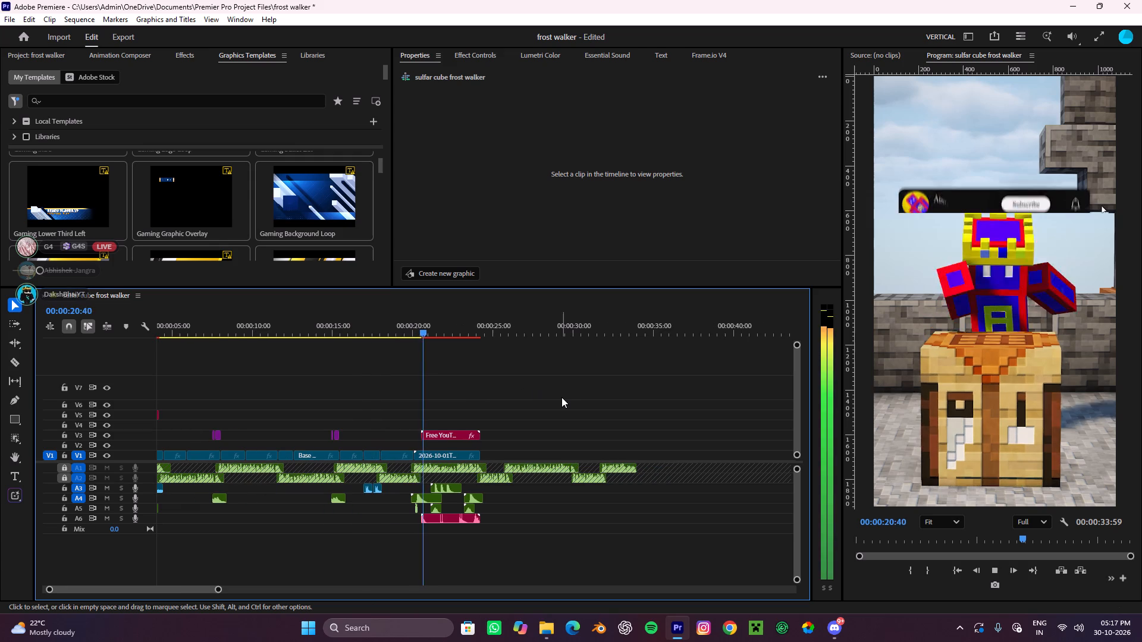
{"action": "key", "text": "space"}
{"action": "scroll", "coordinate": [454, 404], "scroll_direction": "up", "scroll_amount": 3, "text": "alt"}
{"action": "scroll", "coordinate": [465, 430], "scroll_direction": "down", "scroll_amount": 4, "text": "alt"}
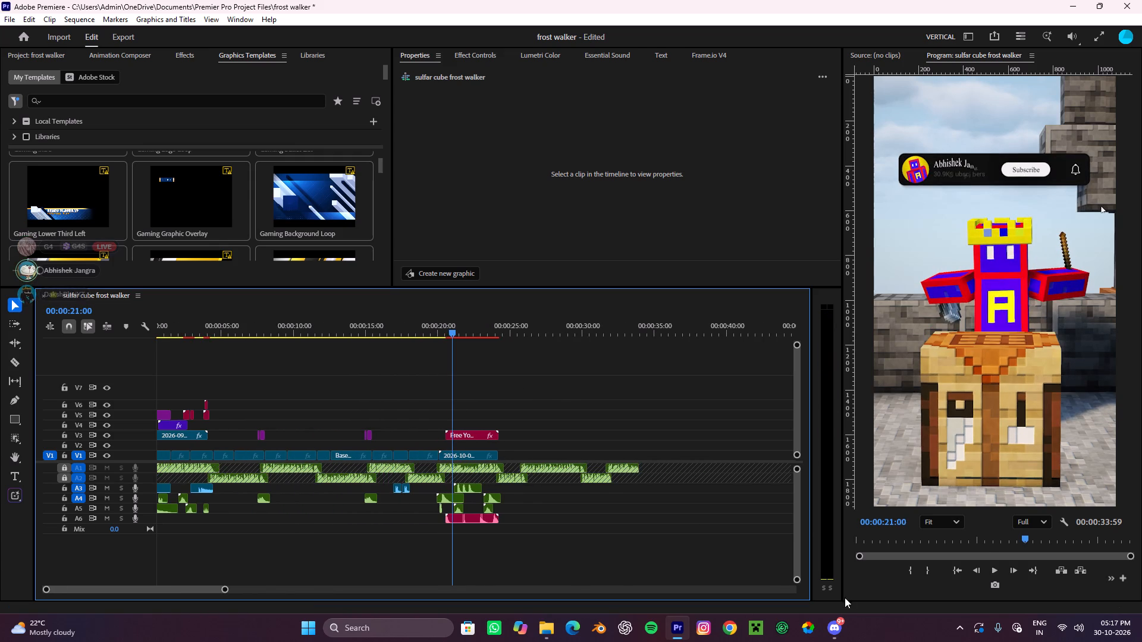
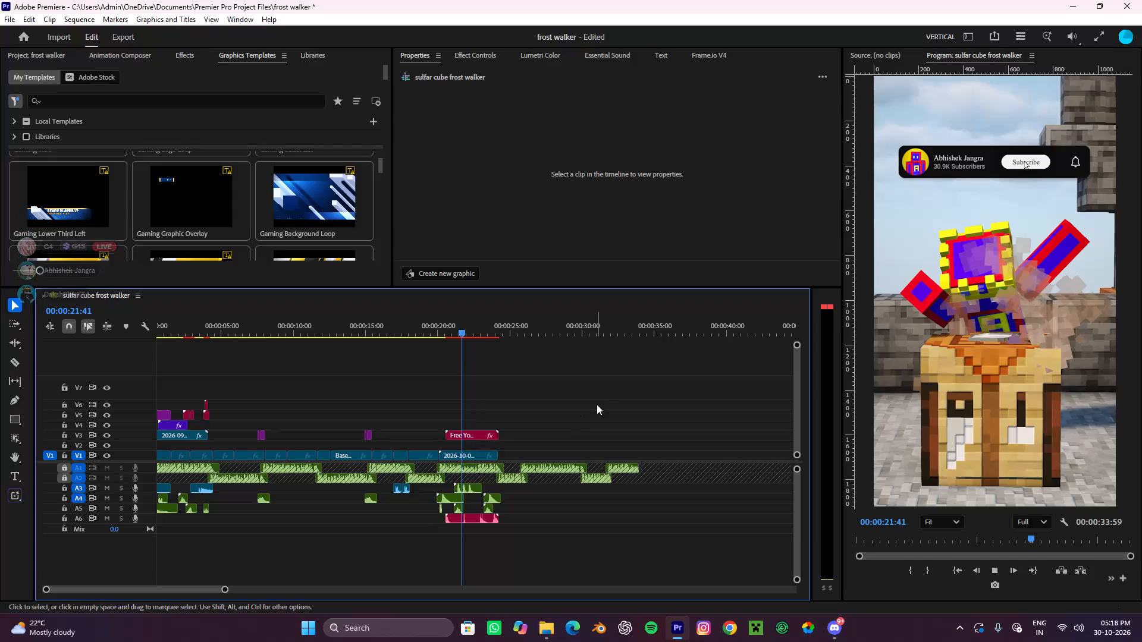
Continue playing back the subscribe overlay over the crafting-table footage and stop at about 23.6 seconds.
{"action": "left_click", "coordinate": [597, 405]}
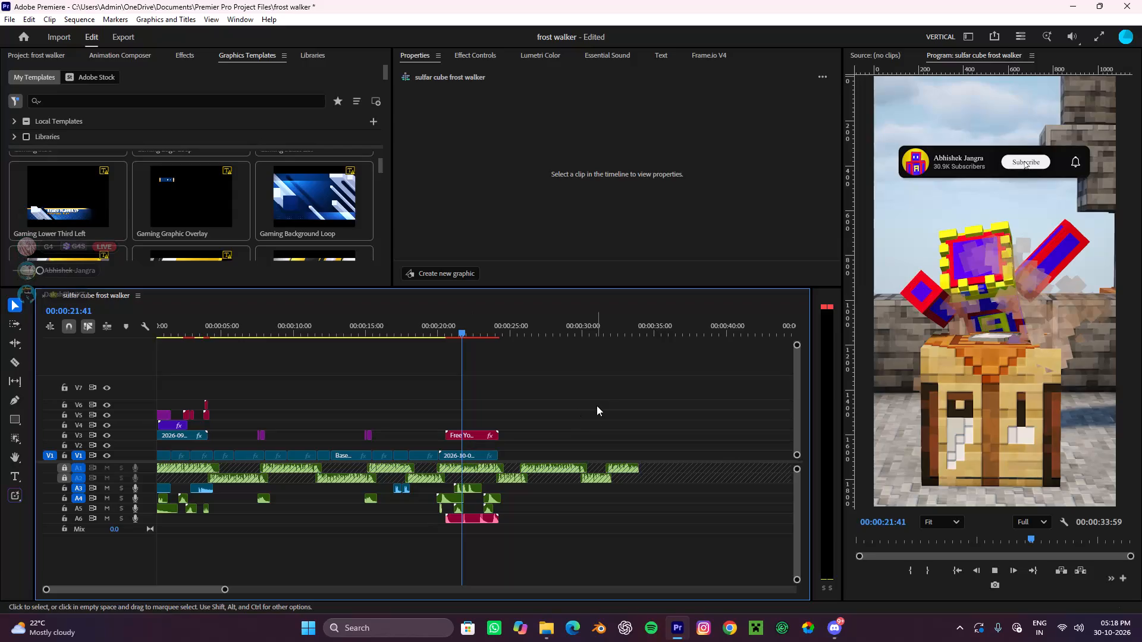
{"action": "left_click", "coordinate": [597, 405]}
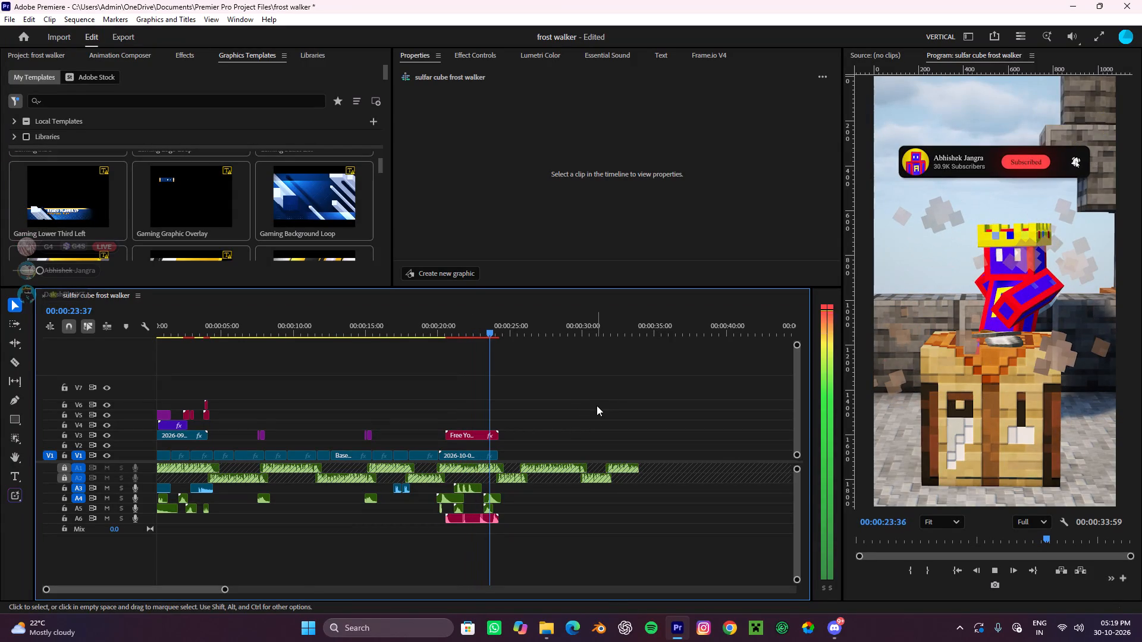
{"action": "key", "text": "space"}
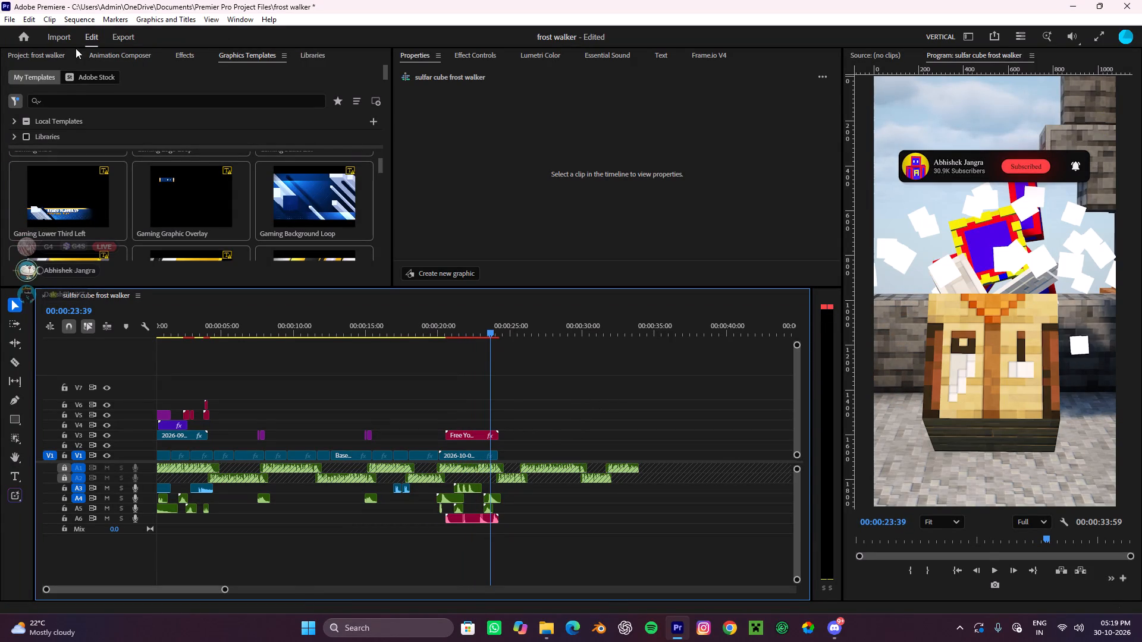
Search Animation Composer for "heart" and look through the matching graphics and sound effects.
{"action": "left_click", "coordinate": [129, 56]}
{"action": "left_click_drag", "start_coordinate": [67, 94], "coordinate": [0, 75]}
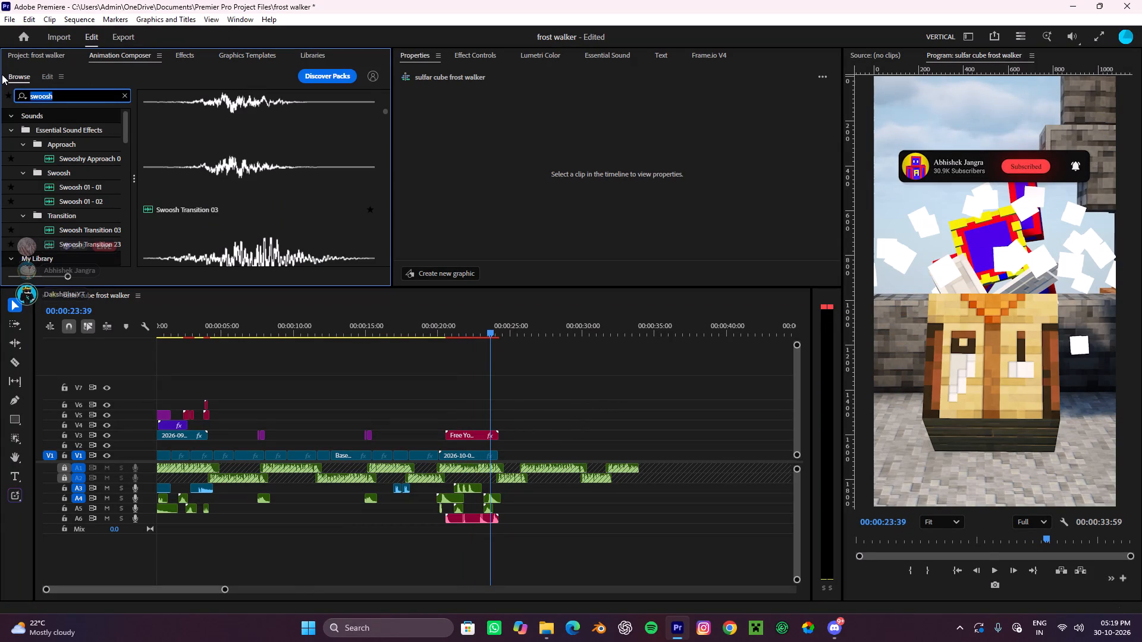
{"action": "type", "text": "hea"}
{"action": "key", "text": "r"}
{"action": "type", "text": "yt"}
{"action": "key", "text": "BackSpace"}
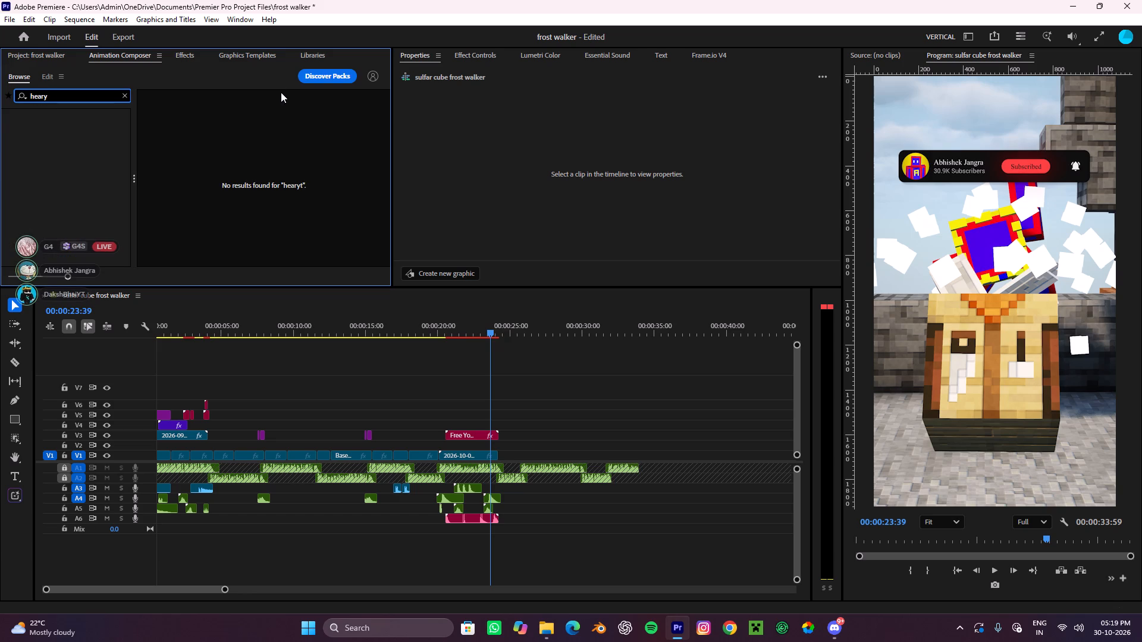
{"action": "key", "text": "BackSpace"}
{"action": "key", "text": "t"}
{"action": "scroll", "coordinate": [234, 144], "scroll_direction": "up", "scroll_amount": 4}
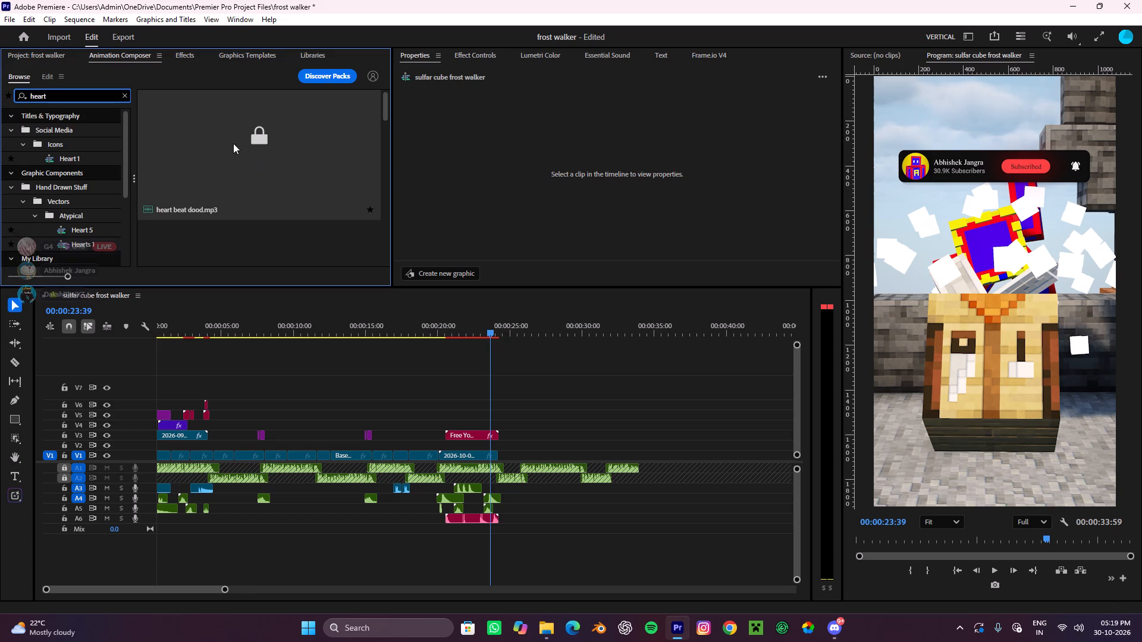
{"action": "scroll", "coordinate": [83, 146], "scroll_direction": "down", "scroll_amount": 6}
{"action": "scroll", "coordinate": [171, 171], "scroll_direction": "up", "scroll_amount": 6}
{"action": "scroll", "coordinate": [65, 158], "scroll_direction": "up", "scroll_amount": 10}
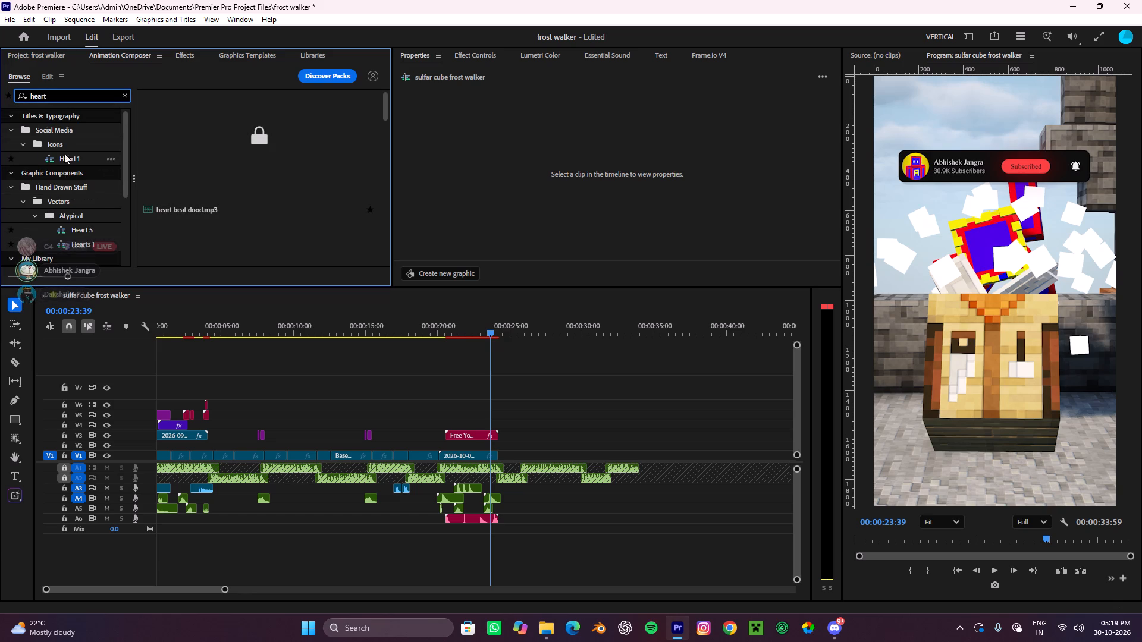
{"action": "scroll", "coordinate": [73, 187], "scroll_direction": "down", "scroll_amount": 12}
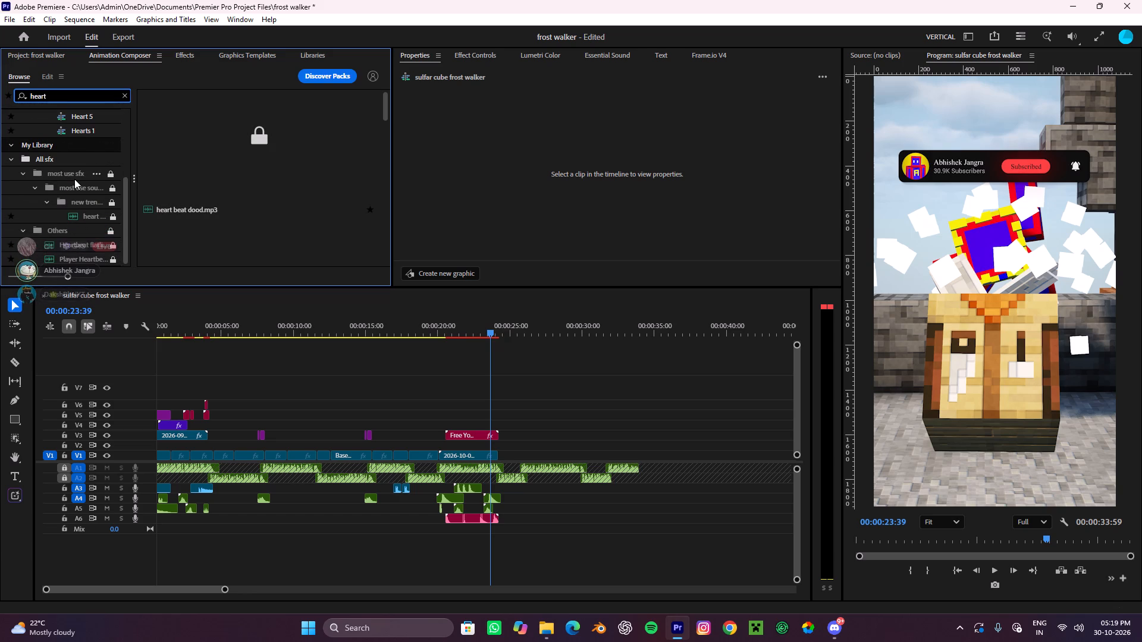
{"action": "scroll", "coordinate": [58, 170], "scroll_direction": "up", "scroll_amount": 8}
Search Animation Composer afresh for "heart" and place the Heart 5 graphic on V4 above the subscribe overlay, starting at about 22 seconds.
{"action": "left_click_drag", "start_coordinate": [64, 97], "coordinate": [0, 75]}
{"action": "key", "text": "BackSpace"}
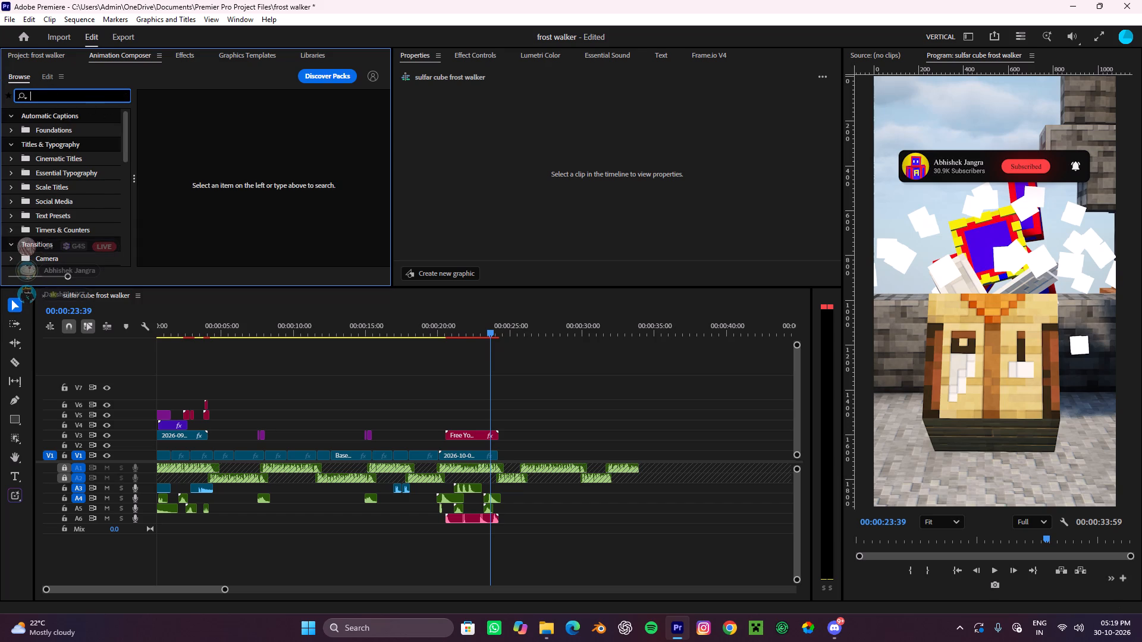
{"action": "left_click", "coordinate": [79, 100]}
{"action": "type", "text": "hear"}
{"action": "key", "text": "t"}
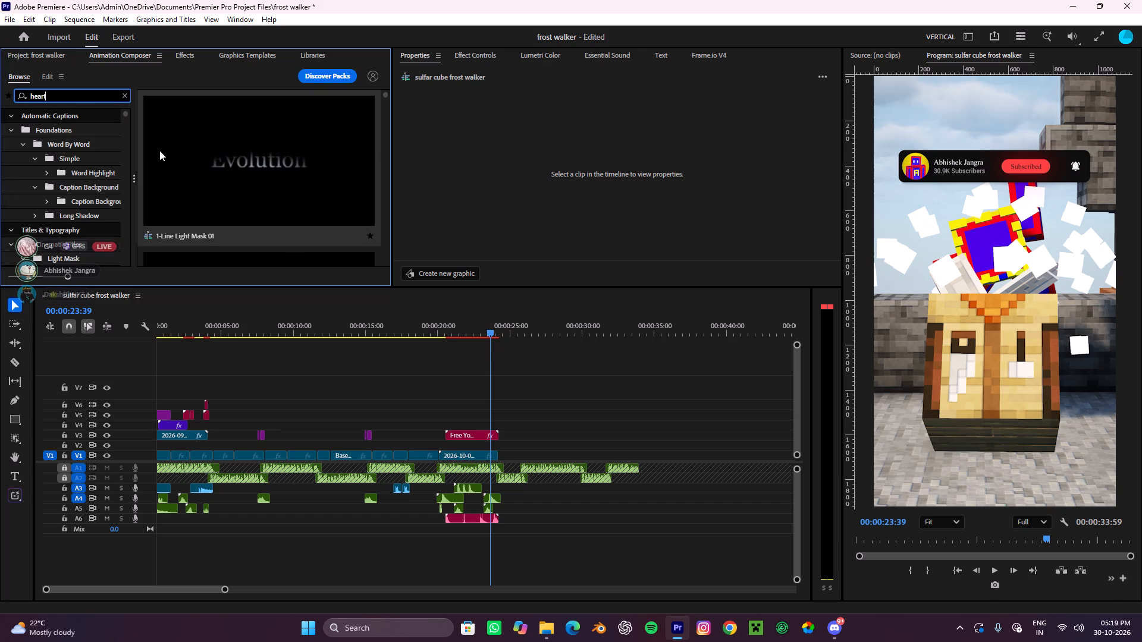
{"action": "scroll", "coordinate": [221, 179], "scroll_direction": "down", "scroll_amount": 4}
{"action": "scroll", "coordinate": [221, 179], "scroll_direction": "up", "scroll_amount": 2}
{"action": "scroll", "coordinate": [236, 196], "scroll_direction": "down", "scroll_amount": 1}
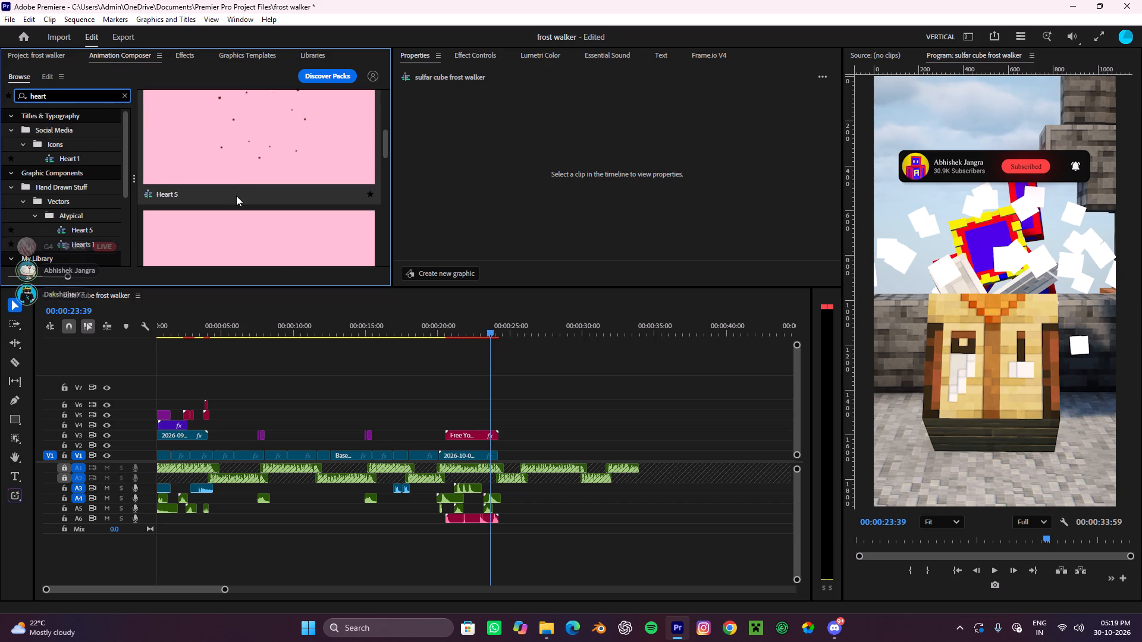
{"action": "scroll", "coordinate": [235, 190], "scroll_direction": "up", "scroll_amount": 5}
{"action": "scroll", "coordinate": [235, 187], "scroll_direction": "down", "scroll_amount": 3}
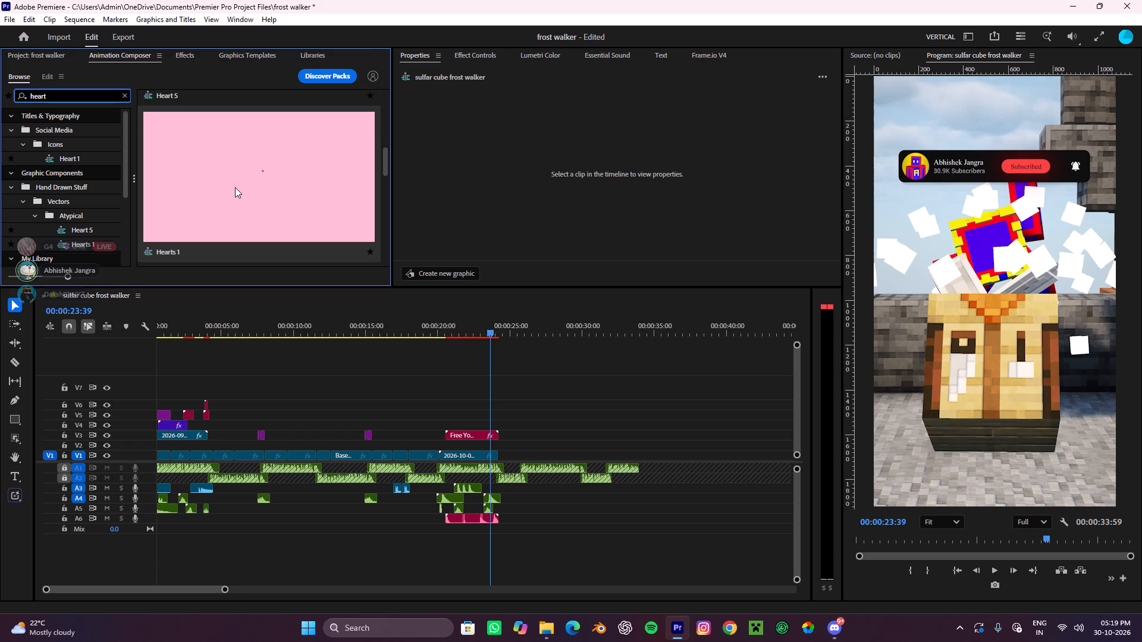
{"action": "scroll", "coordinate": [235, 187], "scroll_direction": "down", "scroll_amount": 6}
{"action": "scroll", "coordinate": [235, 183], "scroll_direction": "up", "scroll_amount": 8}
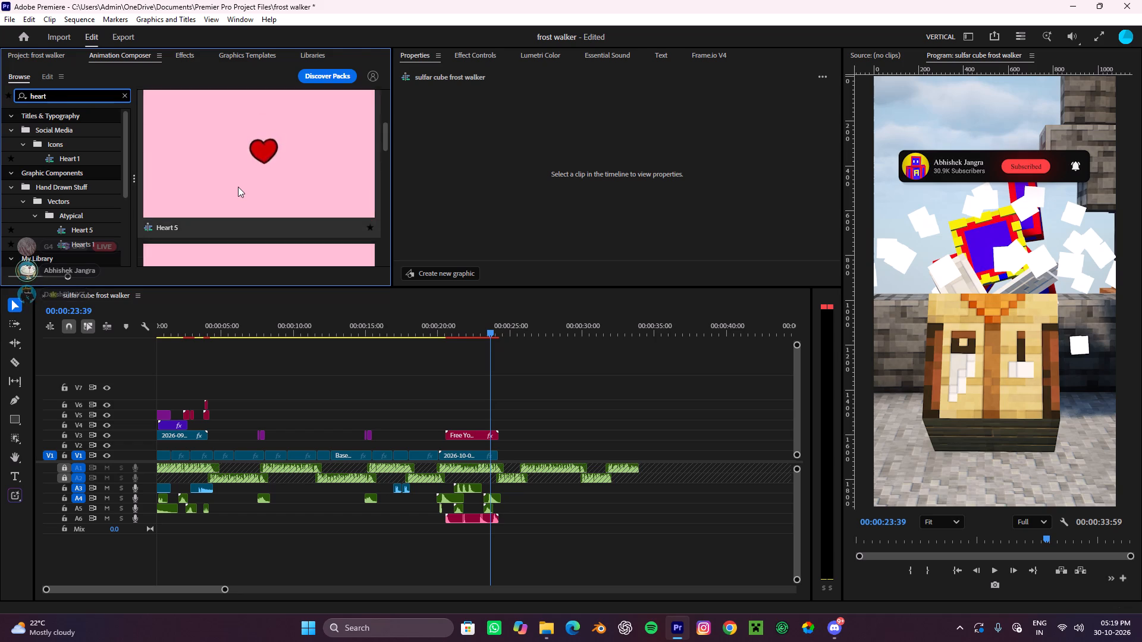
{"action": "scroll", "coordinate": [238, 187], "scroll_direction": "up", "scroll_amount": 1}
{"action": "scroll", "coordinate": [238, 187], "scroll_direction": "down", "scroll_amount": 3}
{"action": "scroll", "coordinate": [238, 187], "scroll_direction": "up", "scroll_amount": 1}
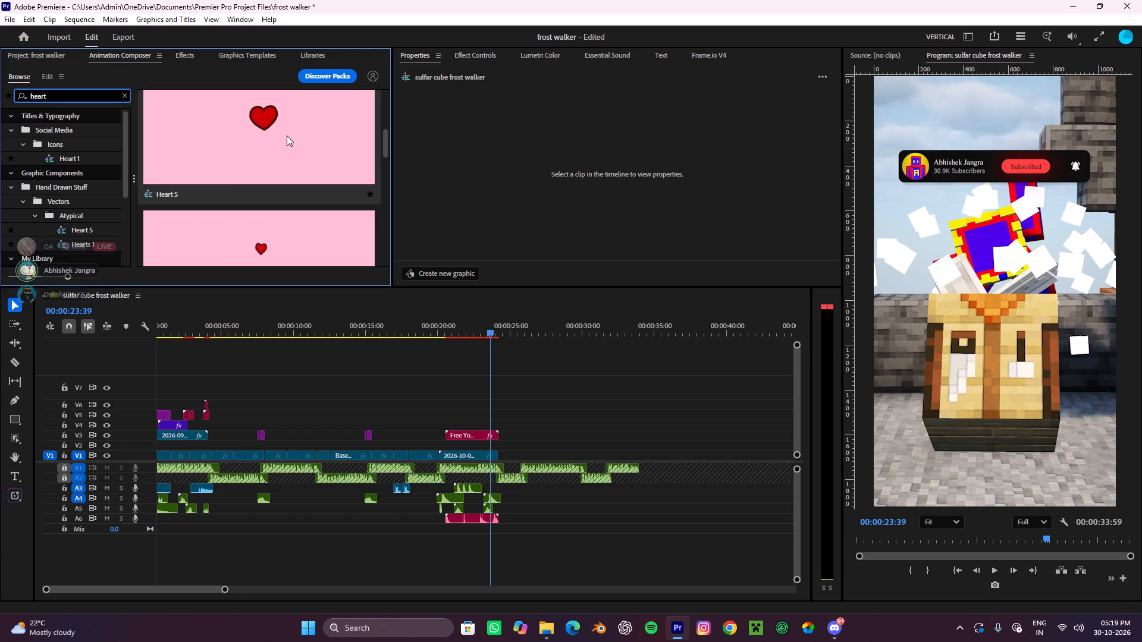
{"action": "left_click_drag", "start_coordinate": [274, 128], "coordinate": [462, 421]}
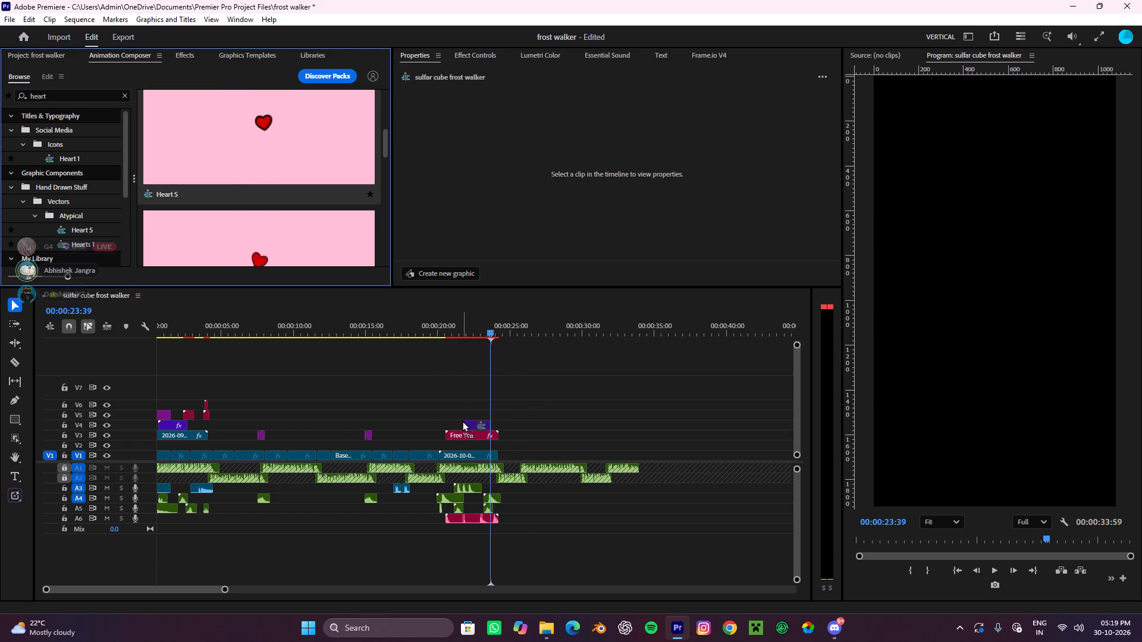
{"action": "left_click_drag", "start_coordinate": [462, 421], "coordinate": [469, 426]}
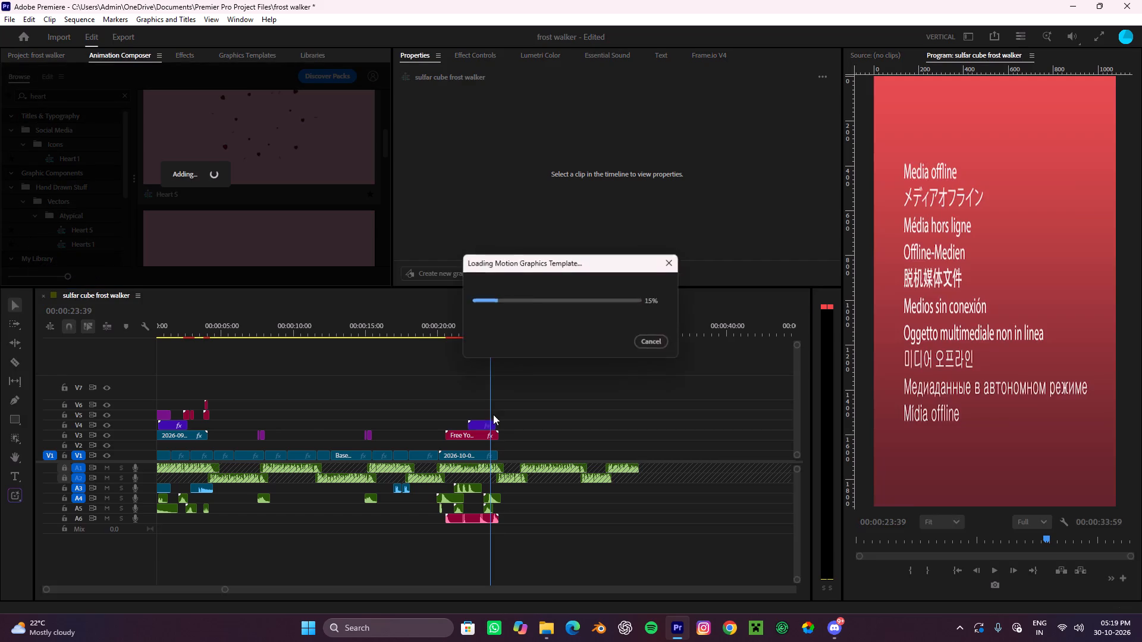
{"action": "scroll", "coordinate": [493, 414], "scroll_direction": "up", "scroll_amount": 5, "text": "alt"}
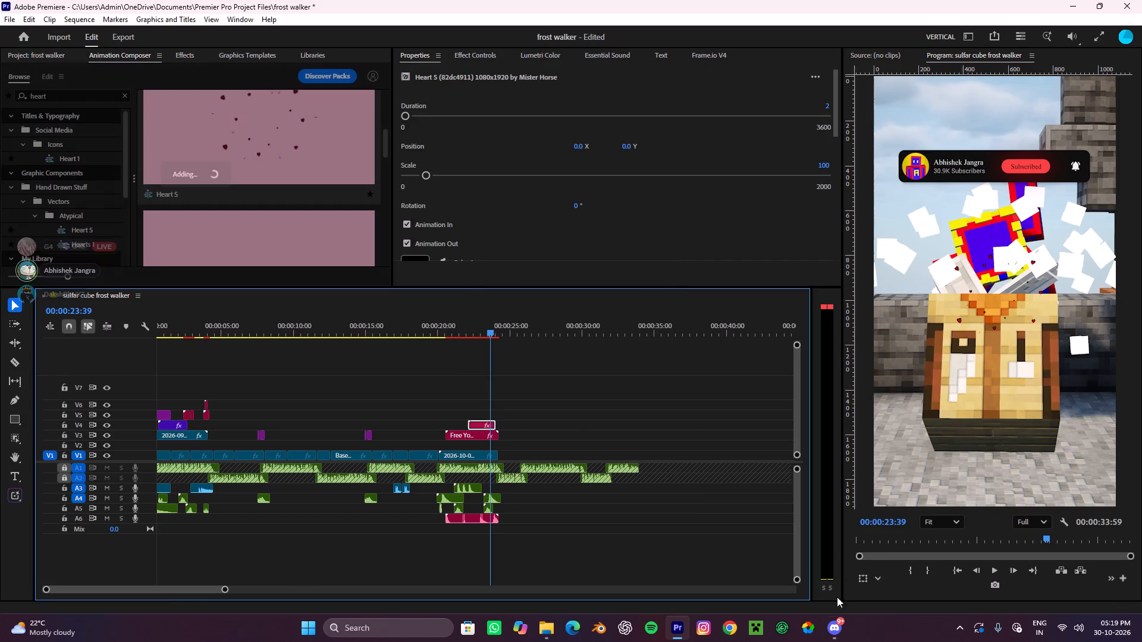
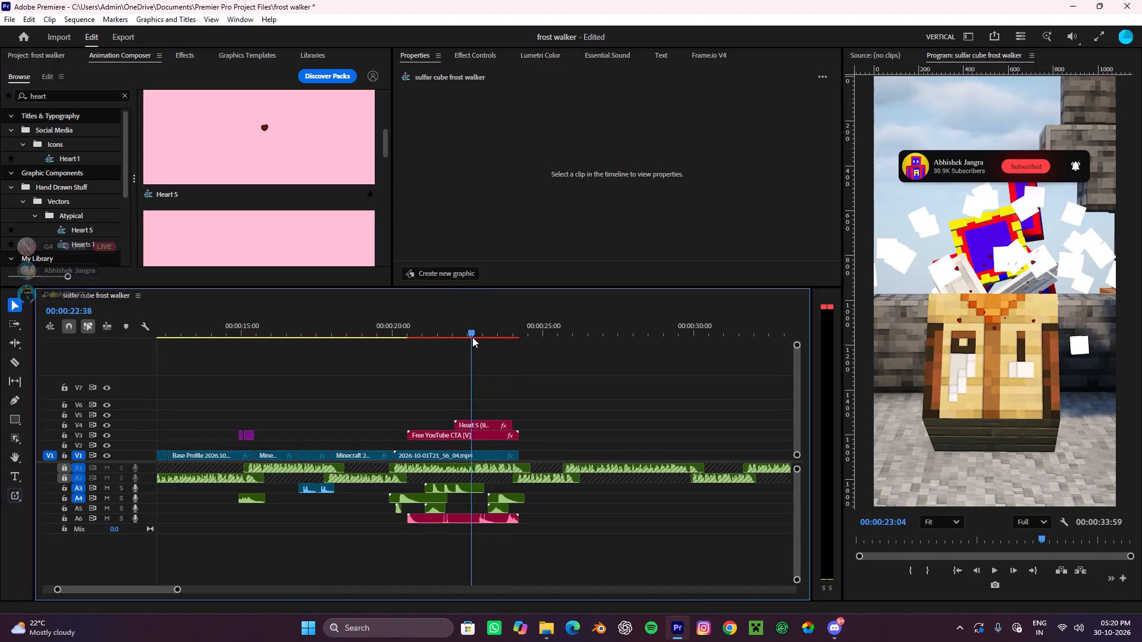
Play back the Heart 5 graphic with the subscribe overlay over the crafting-table footage and stop at 00:00:22:42.
{"action": "key", "text": "space"}
{"action": "left_click", "coordinate": [554, 402]}
{"action": "left_click", "coordinate": [561, 399]}
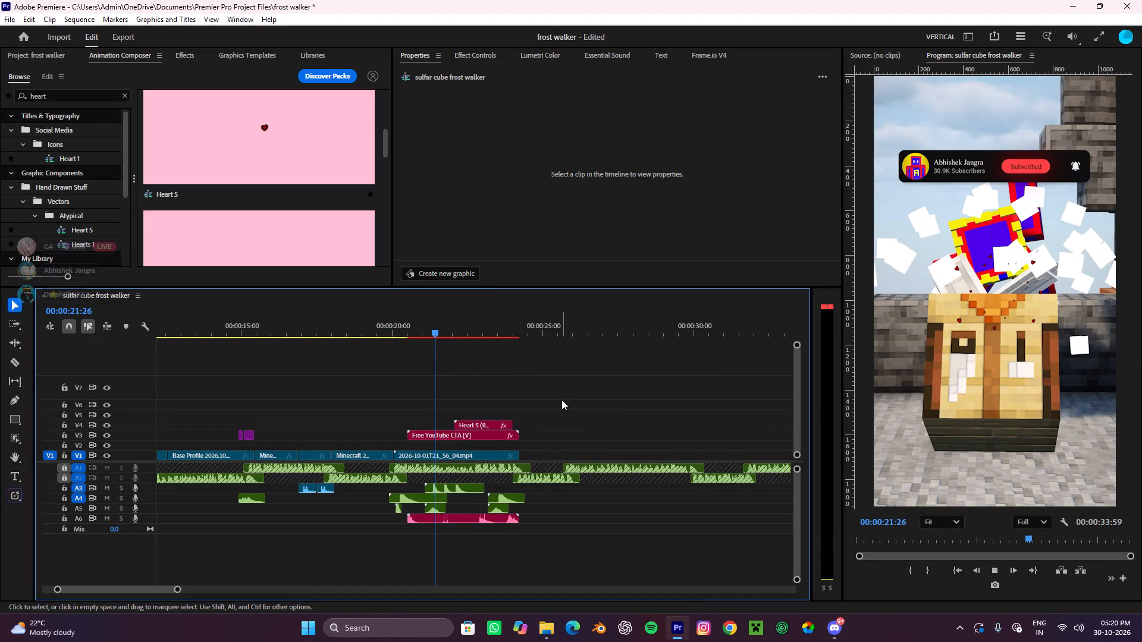
{"action": "key", "text": "space"}
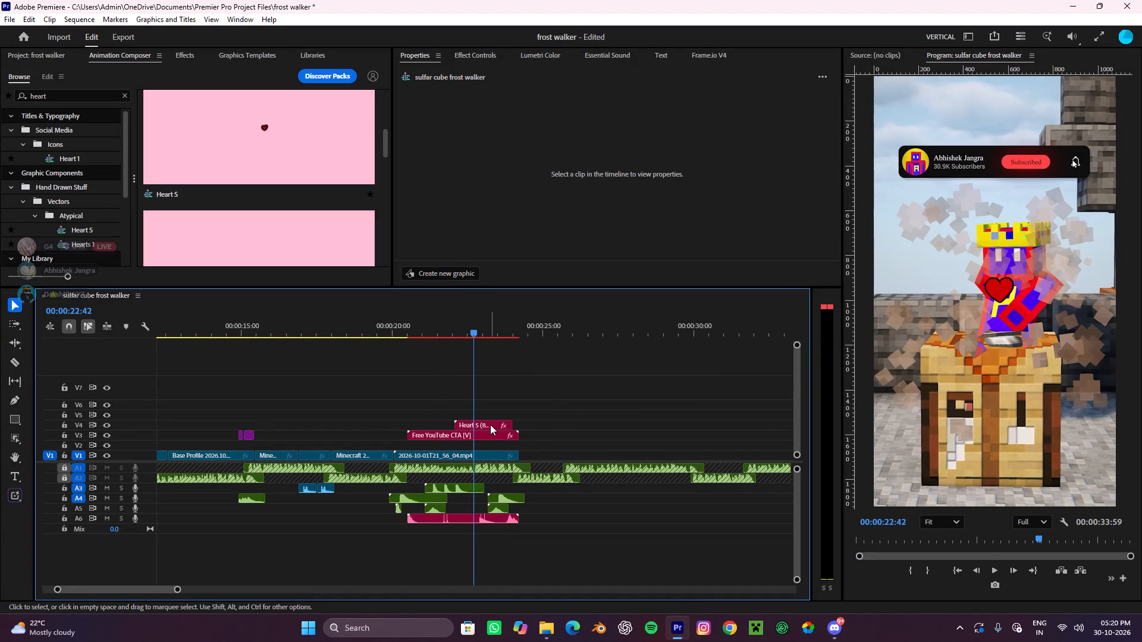
Move the Heart 5 clip on V4 about 0.4 seconds later so it starts at about 22.5 seconds.
{"action": "left_click", "coordinate": [490, 424]}
{"action": "left_click_drag", "start_coordinate": [491, 423], "coordinate": [503, 424]}
{"action": "left_click", "coordinate": [556, 409]}
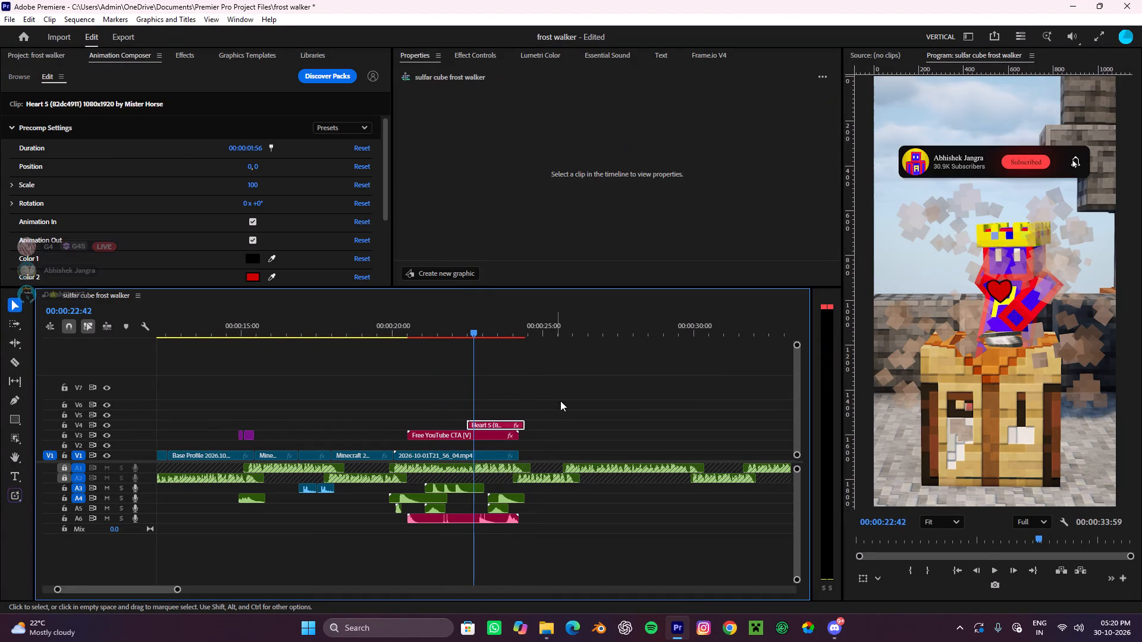
Select the Heart 5 and Free YouTube CTA clips together and start rendering the sequence preview.
{"action": "left_click_drag", "start_coordinate": [560, 401], "coordinate": [499, 436]}
{"action": "key", "text": "Return"}
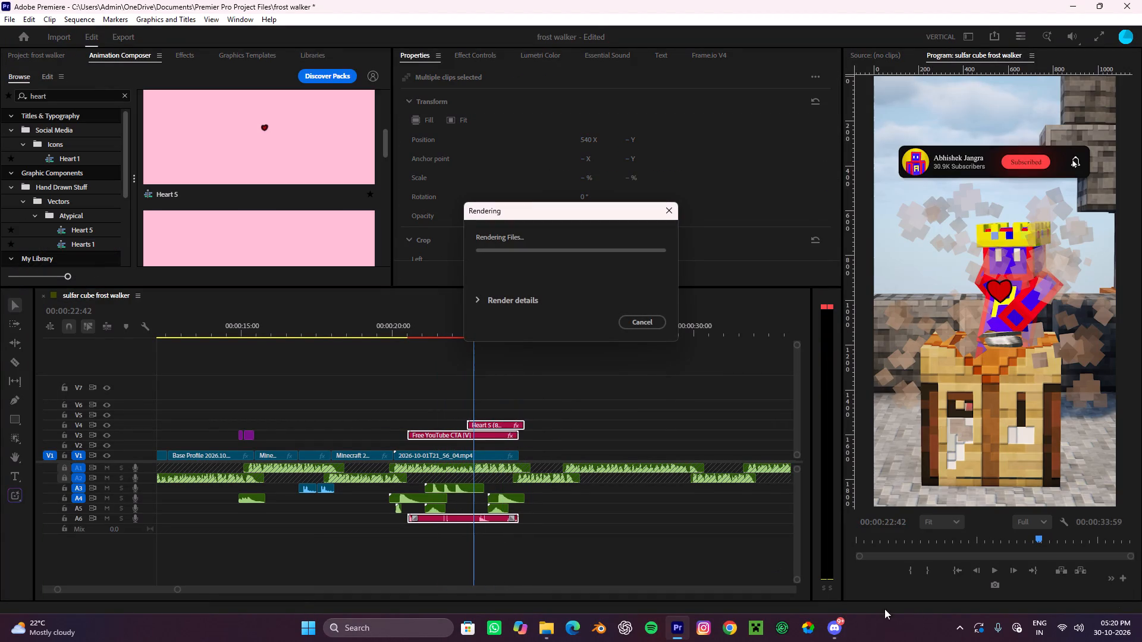
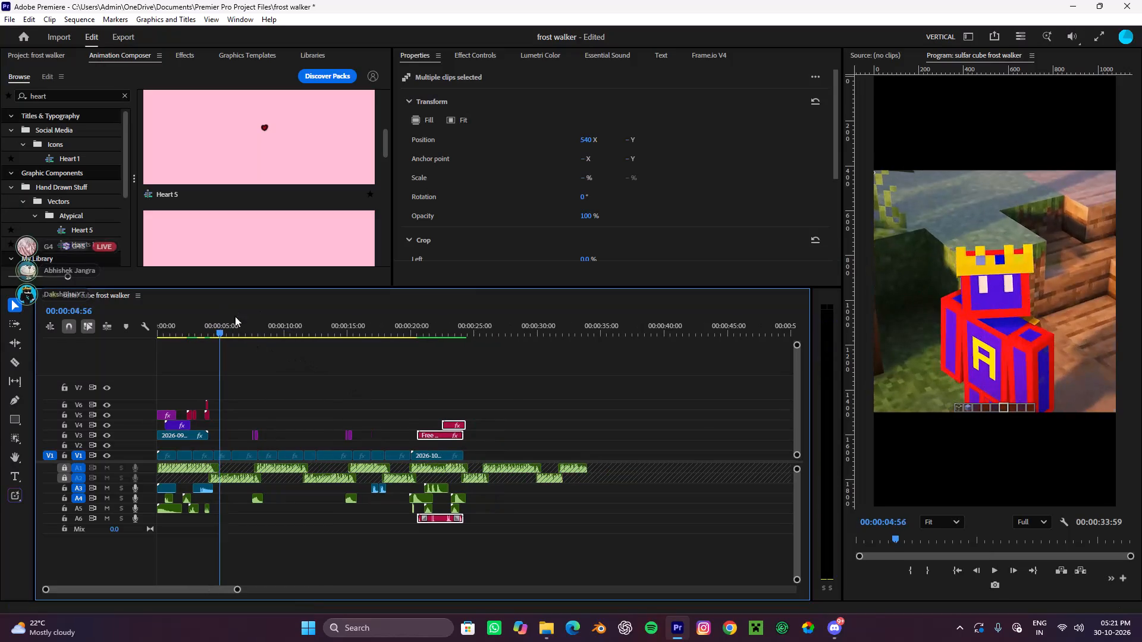
Play back the sequence from about 20 seconds through the end of the subscribe overlay and heart animation.
{"action": "left_click_drag", "start_coordinate": [235, 316], "coordinate": [413, 379]}
{"action": "left_click", "coordinate": [548, 405]}
{"action": "key", "text": "space"}
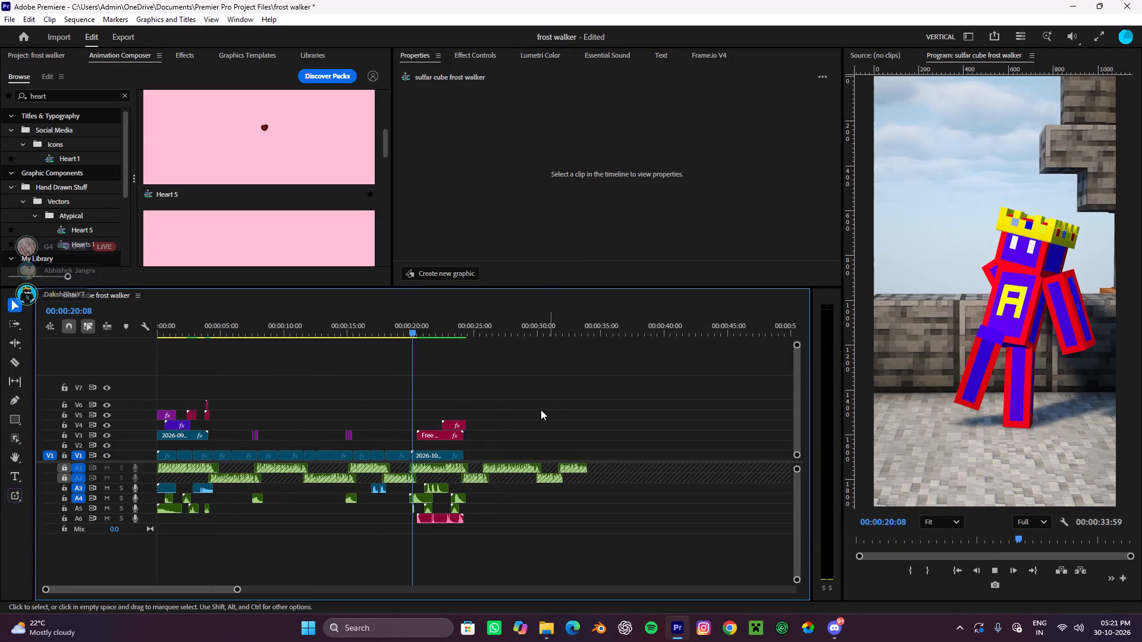
{"action": "scroll", "coordinate": [541, 410], "scroll_direction": "up", "scroll_amount": 3, "text": "alt"}
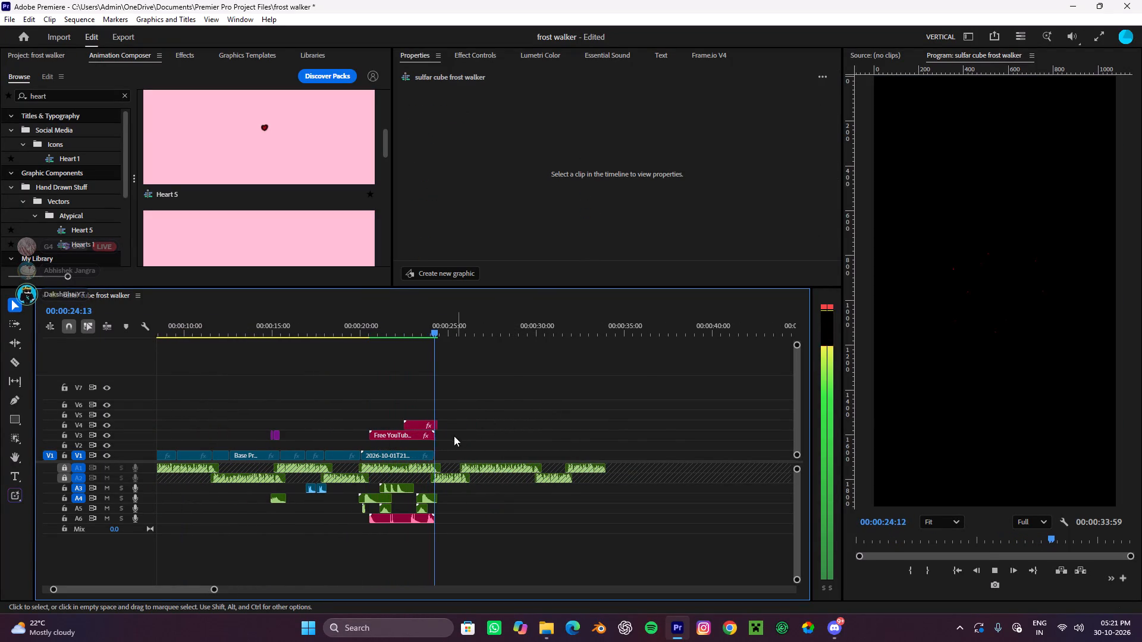
{"action": "key", "text": "space"}
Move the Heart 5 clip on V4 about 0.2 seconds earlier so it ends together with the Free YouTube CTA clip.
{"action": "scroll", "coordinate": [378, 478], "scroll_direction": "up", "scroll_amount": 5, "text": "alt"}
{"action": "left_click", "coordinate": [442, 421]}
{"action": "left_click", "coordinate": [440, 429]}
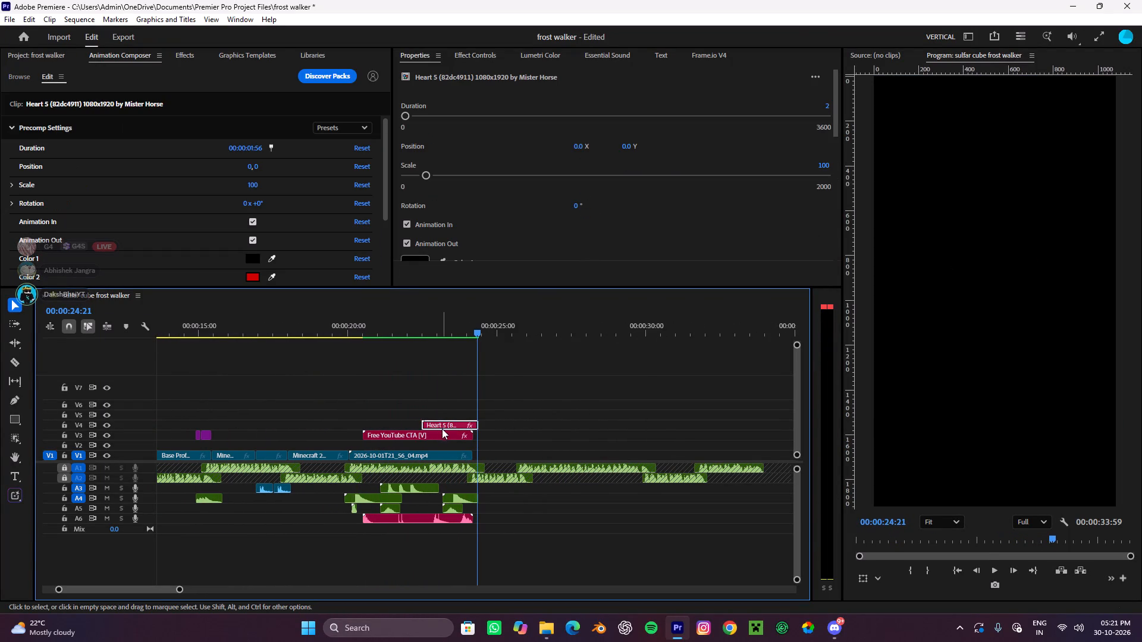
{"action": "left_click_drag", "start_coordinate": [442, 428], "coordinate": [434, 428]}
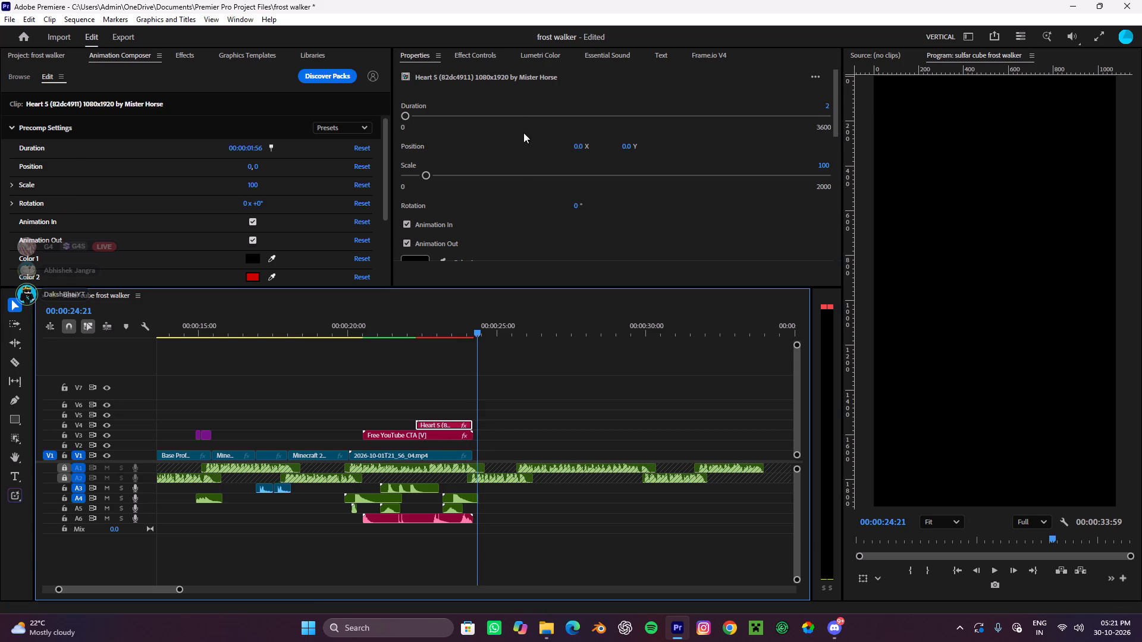
Set the Heart 5 graphic's scale to about 358, checking it on a frame near 22.4 seconds where the heart shows.
{"action": "scroll", "coordinate": [514, 235], "scroll_direction": "down", "scroll_amount": 15}
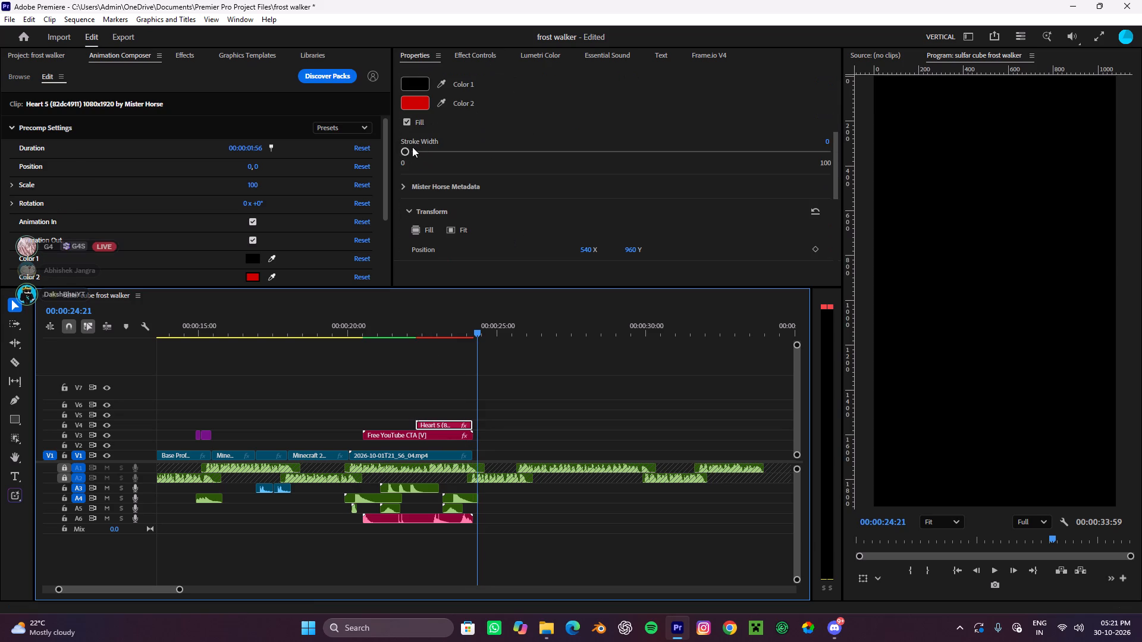
{"action": "scroll", "coordinate": [418, 149], "scroll_direction": "up", "scroll_amount": 5}
{"action": "scroll", "coordinate": [504, 137], "scroll_direction": "up", "scroll_amount": 11}
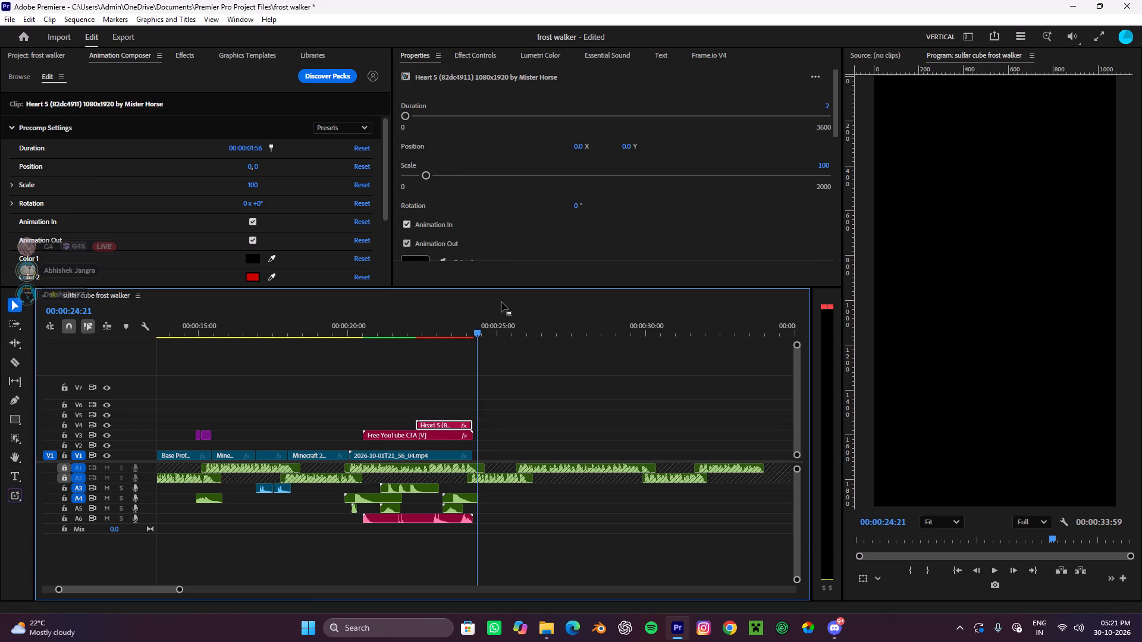
{"action": "left_click_drag", "start_coordinate": [478, 313], "coordinate": [420, 388]}
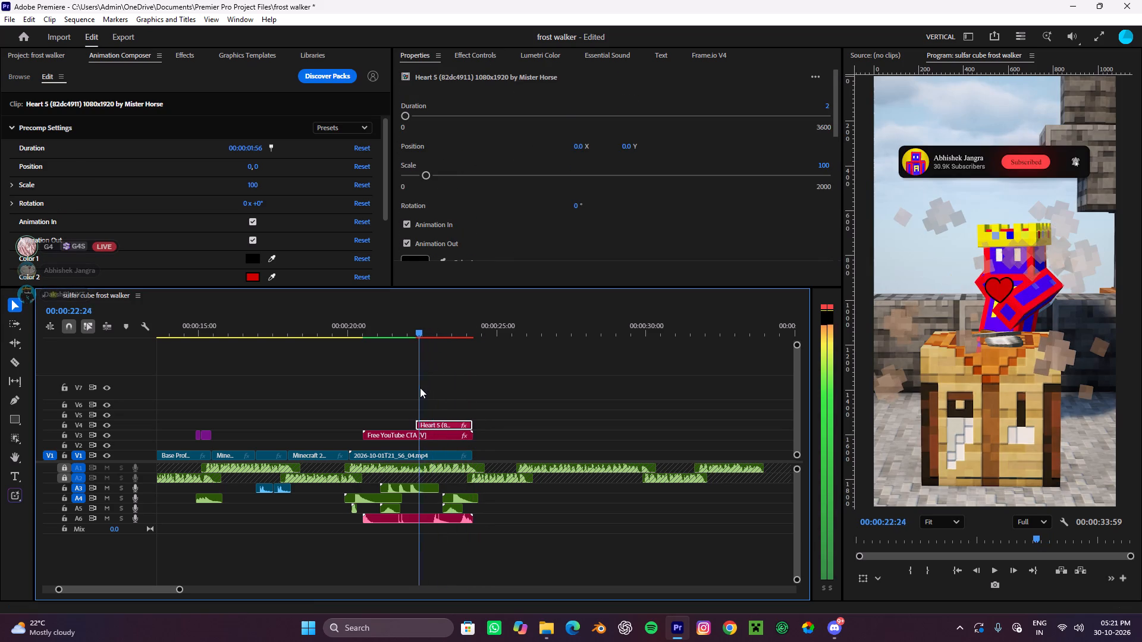
{"action": "left_click_drag", "start_coordinate": [420, 388], "coordinate": [421, 383]}
{"action": "left_click_drag", "start_coordinate": [432, 176], "coordinate": [462, 183]}
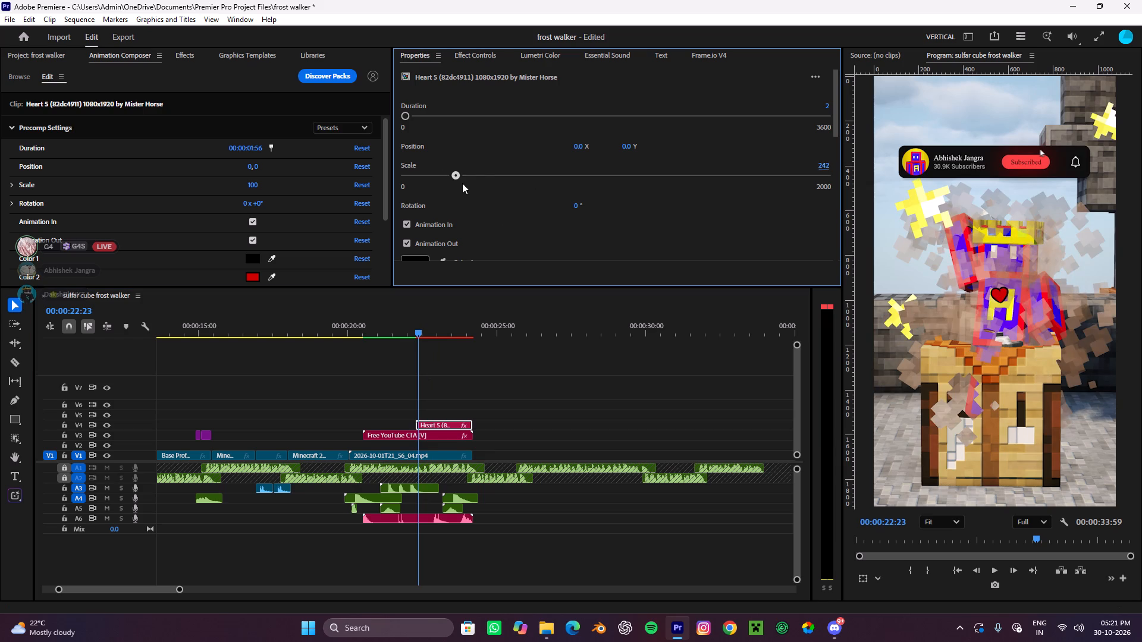
{"action": "left_click_drag", "start_coordinate": [462, 183], "coordinate": [487, 184]}
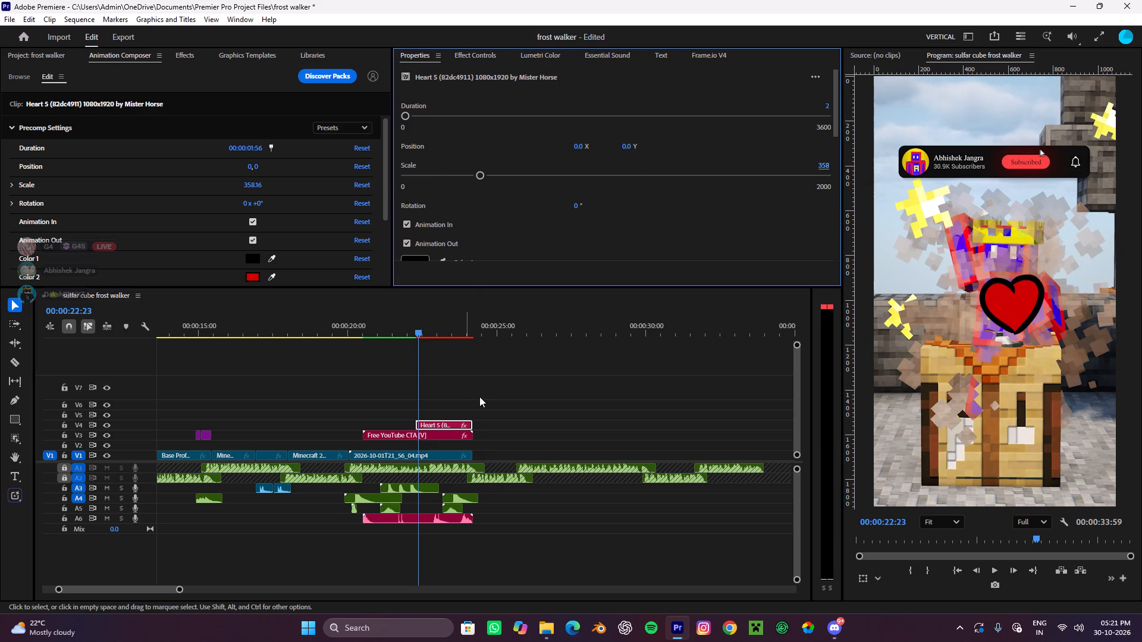
Play back the enlarged heart animation over the crafting-table footage from about 21.9 seconds and stop at 00:00:24:04.
{"action": "left_click", "coordinate": [494, 401]}
{"action": "left_click_drag", "start_coordinate": [417, 332], "coordinate": [403, 346]}
{"action": "key", "text": "space"}
{"action": "left_click", "coordinate": [576, 405]}
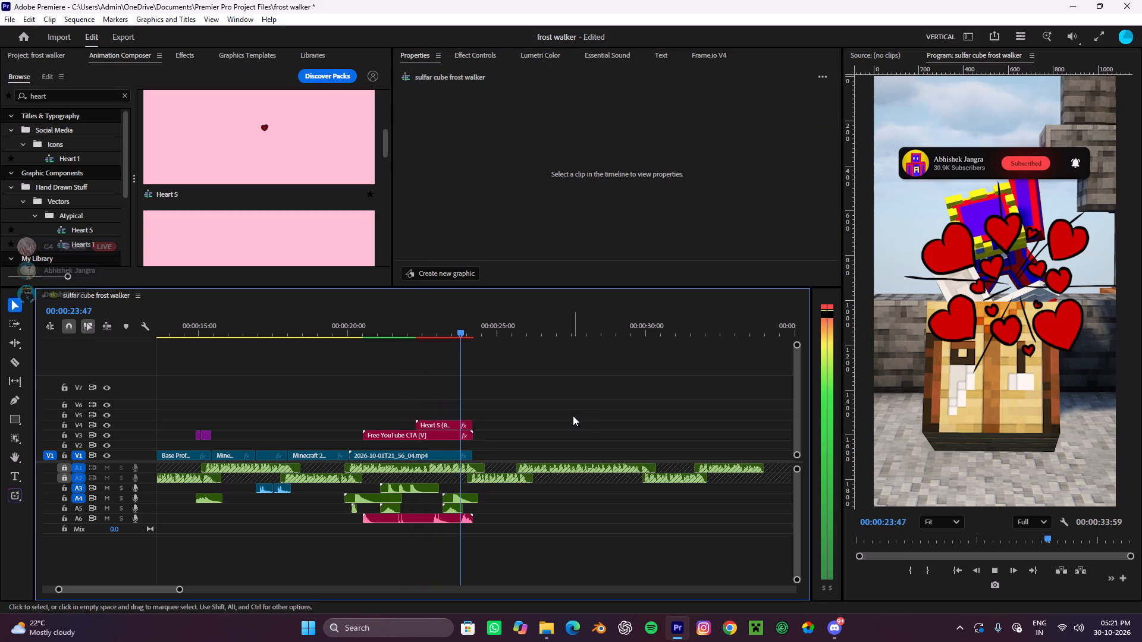
{"action": "key", "text": "space"}
Move the Heart 5 clip on V4 about 0.4 seconds later so it starts at about 22.7 seconds.
{"action": "scroll", "coordinate": [447, 424], "scroll_direction": "up", "scroll_amount": 4, "text": "alt"}
{"action": "left_click", "coordinate": [435, 423]}
{"action": "left_click_drag", "start_coordinate": [435, 423], "coordinate": [453, 426]}
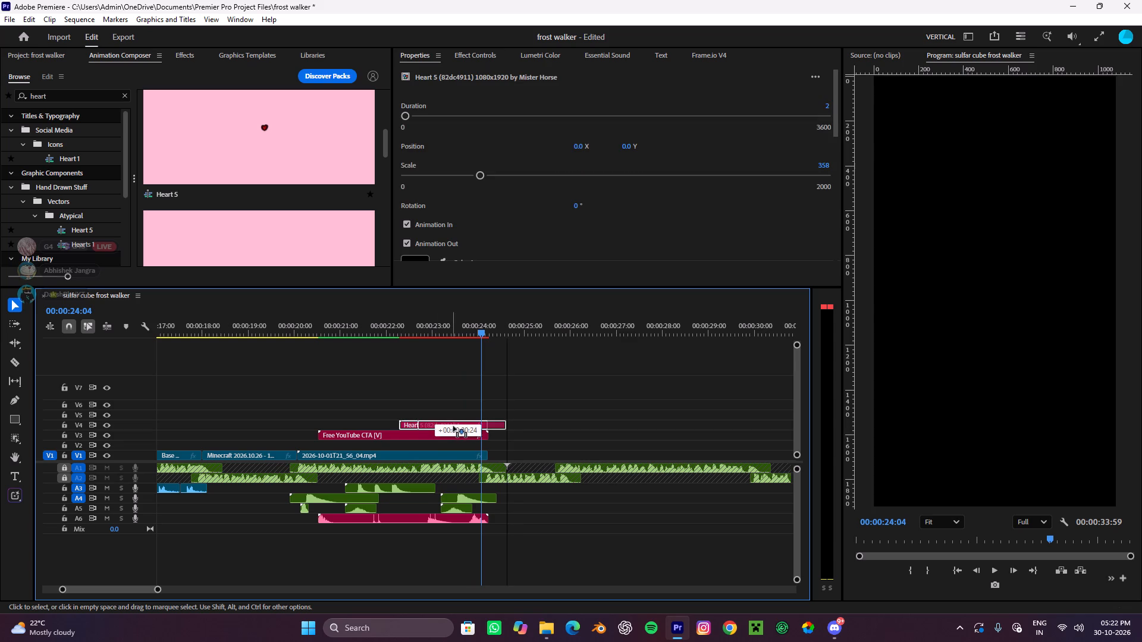
{"action": "left_click_drag", "start_coordinate": [453, 426], "coordinate": [456, 426]}
Start rendering the sequence preview.
{"action": "key", "text": "Return"}
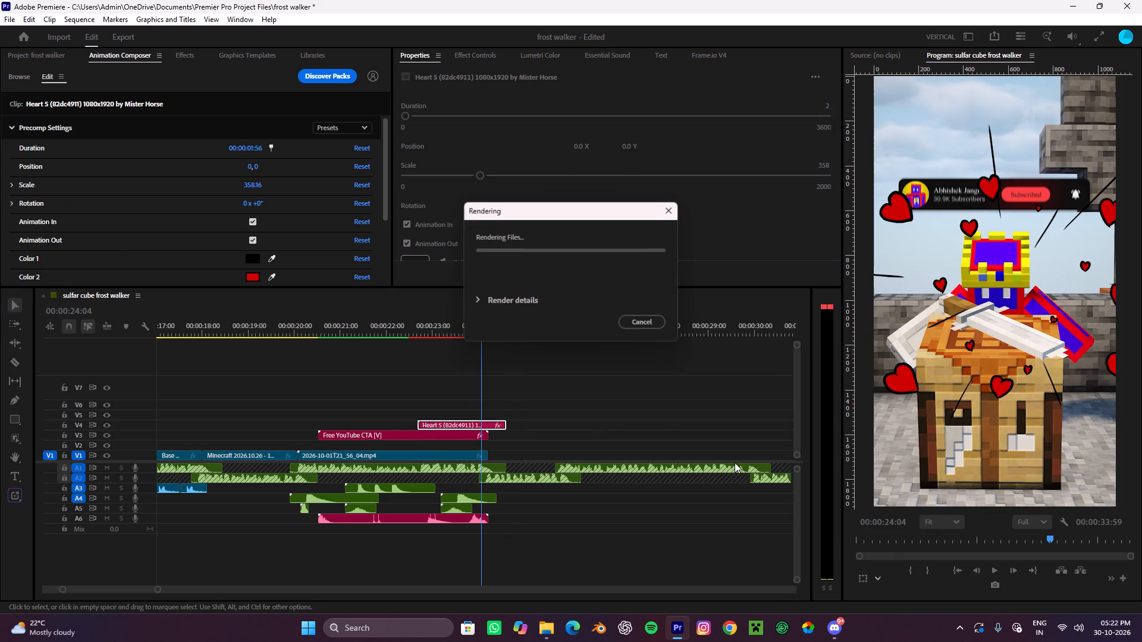
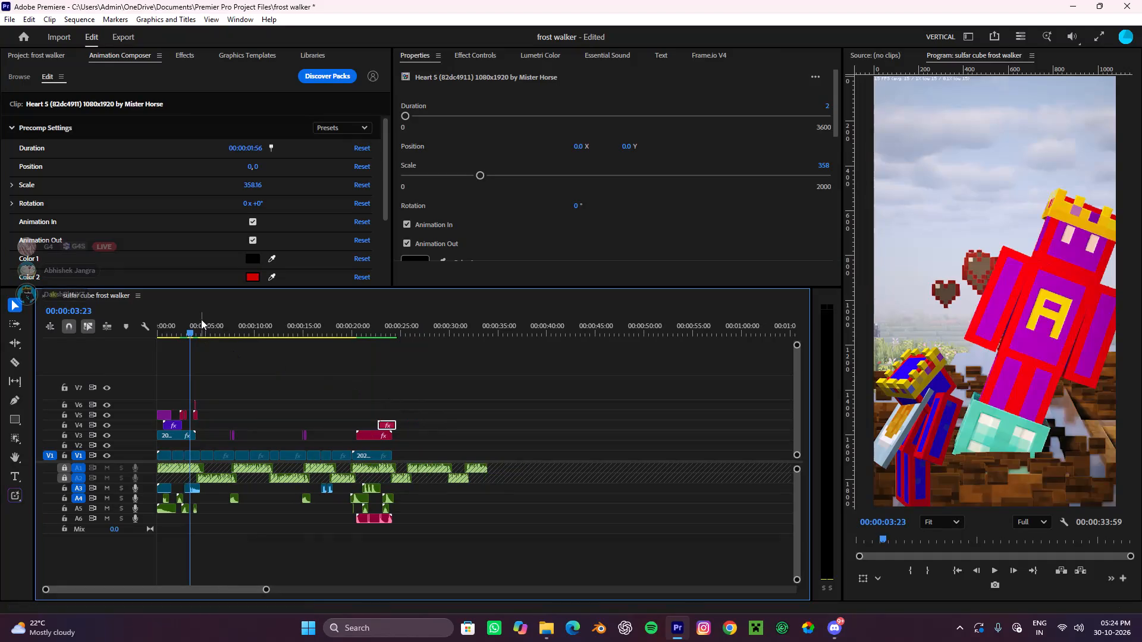
Play back the retimed heart animation with the subscribe overlay over the crafting-table footage, stopping at about 23.5 seconds.
{"action": "left_click_drag", "start_coordinate": [200, 317], "coordinate": [351, 383]}
{"action": "left_click", "coordinate": [442, 407]}
{"action": "scroll", "coordinate": [429, 438], "scroll_direction": "up", "scroll_amount": 10, "text": "alt"}
{"action": "key", "text": "space"}
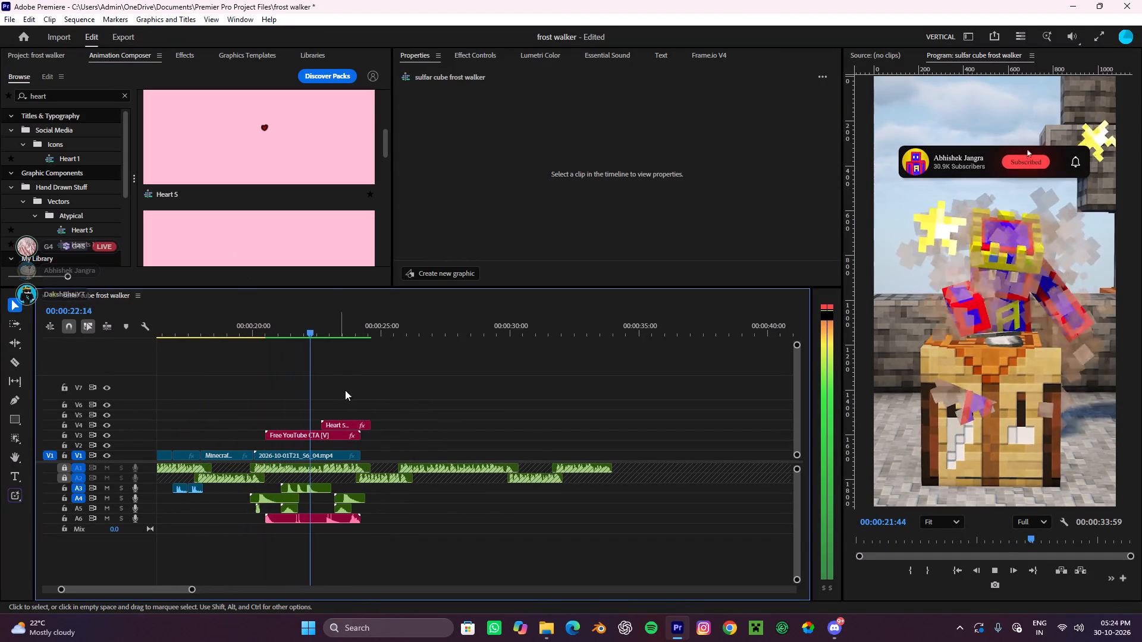
{"action": "key", "text": "space"}
{"action": "key", "text": "space"}
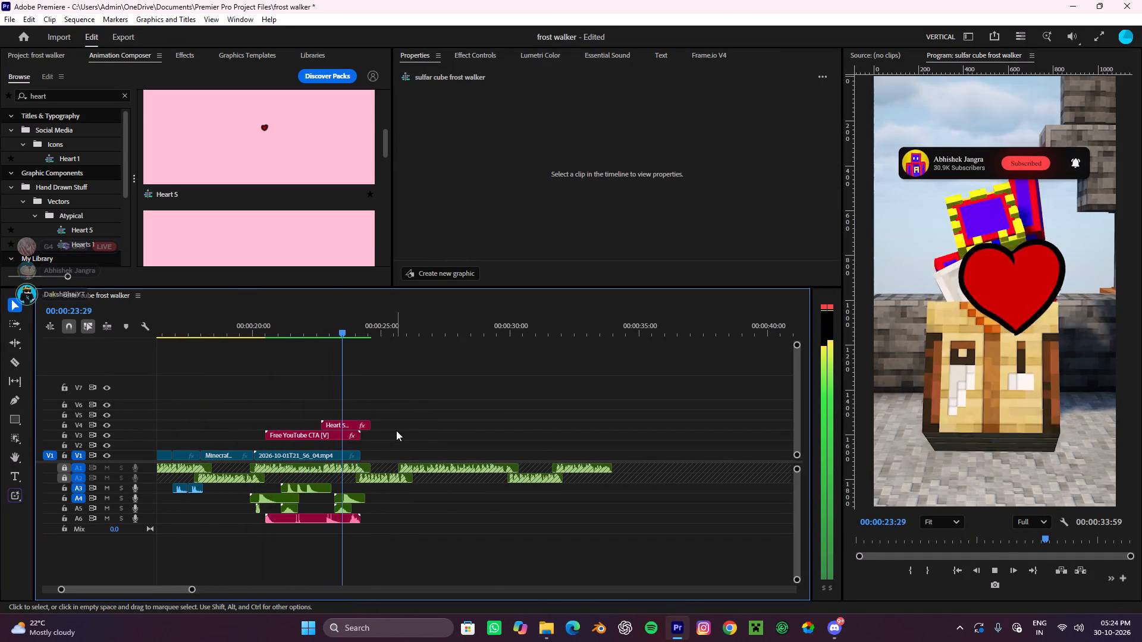
{"action": "key", "text": "space"}
Play the sequence on from about 23.5 seconds past the end of the video clips, stopping at about 27 seconds to review the remaining audio.
{"action": "scroll", "coordinate": [338, 449], "scroll_direction": "down", "scroll_amount": 4, "text": "alt"}
{"action": "scroll", "coordinate": [338, 449], "scroll_direction": "up", "scroll_amount": 5, "text": "alt"}
{"action": "key", "text": "space"}
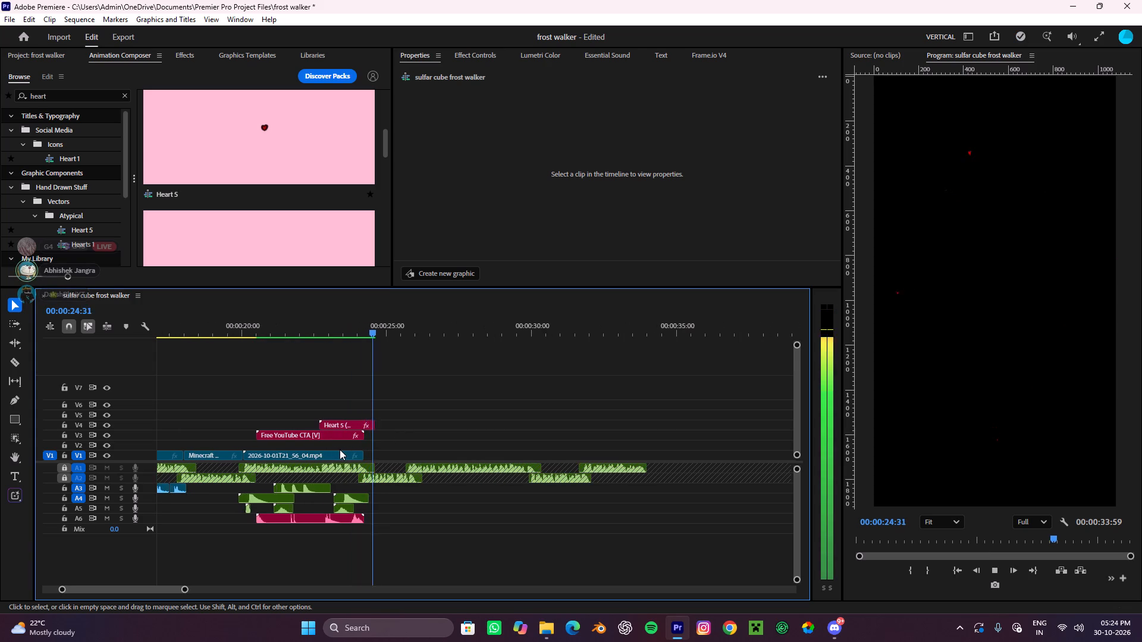
{"action": "scroll", "coordinate": [340, 449], "scroll_direction": "down", "scroll_amount": 4, "text": "alt"}
{"action": "key", "text": "space"}
{"action": "scroll", "coordinate": [371, 439], "scroll_direction": "up", "scroll_amount": 5, "text": "alt"}
{"action": "key", "text": "space"}
{"action": "scroll", "coordinate": [371, 439], "scroll_direction": "down", "scroll_amount": 9, "text": "alt"}
{"action": "scroll", "coordinate": [369, 442], "scroll_direction": "up", "scroll_amount": 3, "text": "alt"}
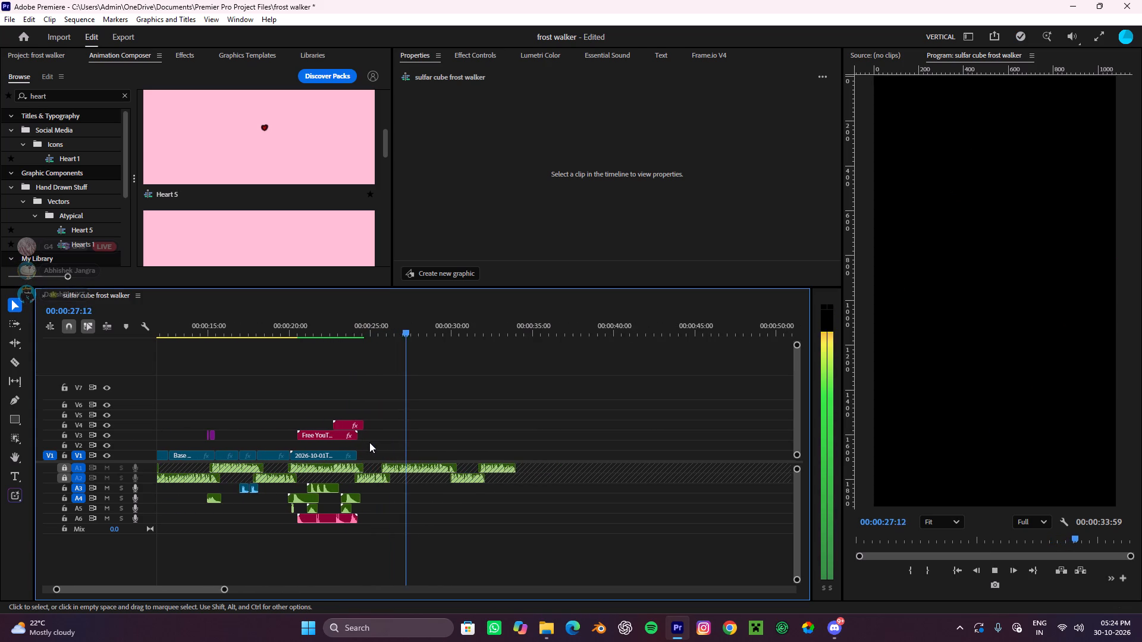
{"action": "key", "text": "space"}
Switch to File Explorer to browse the media folders.
{"action": "left_click", "coordinate": [548, 623]}
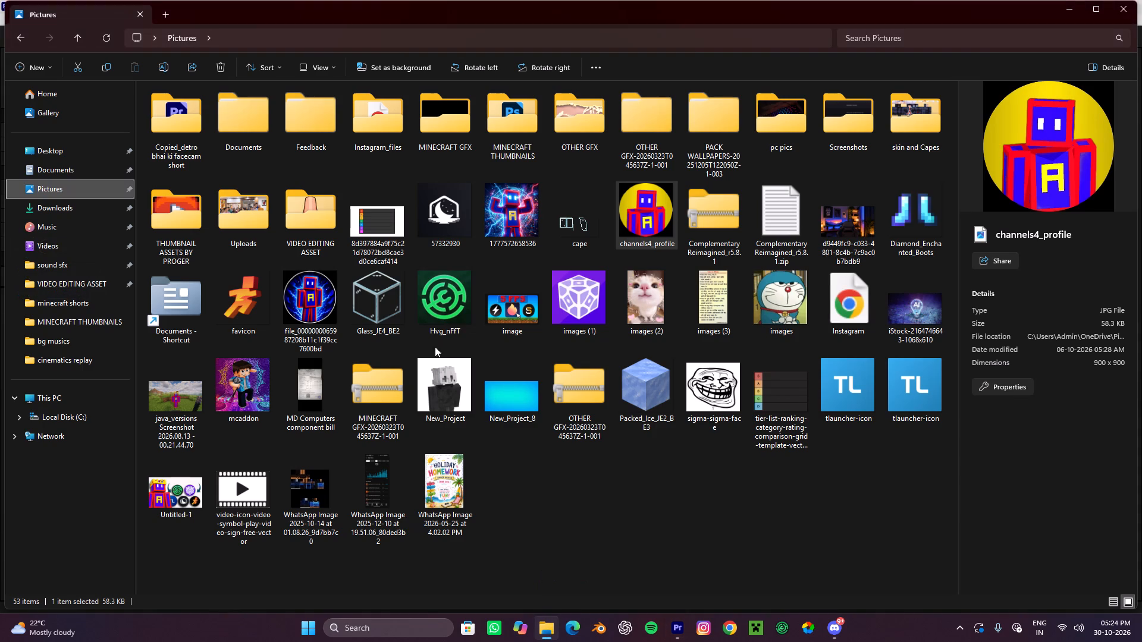
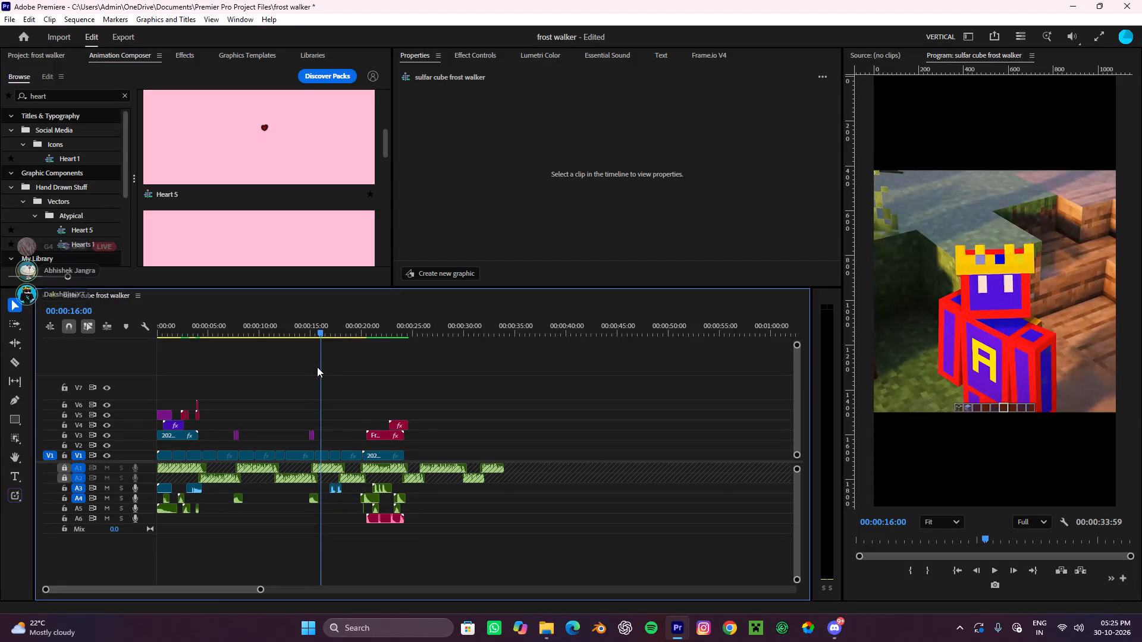
Duplicate the Minecraft gameplay clip at 16 seconds on V1 to after the crafting-table clip, starting at about 24.4 seconds.
{"action": "scroll", "coordinate": [316, 399], "scroll_direction": "up", "scroll_amount": 5, "text": "alt"}
{"action": "left_click", "coordinate": [324, 457]}
{"action": "left_click_drag", "start_coordinate": [324, 457], "coordinate": [465, 463]}
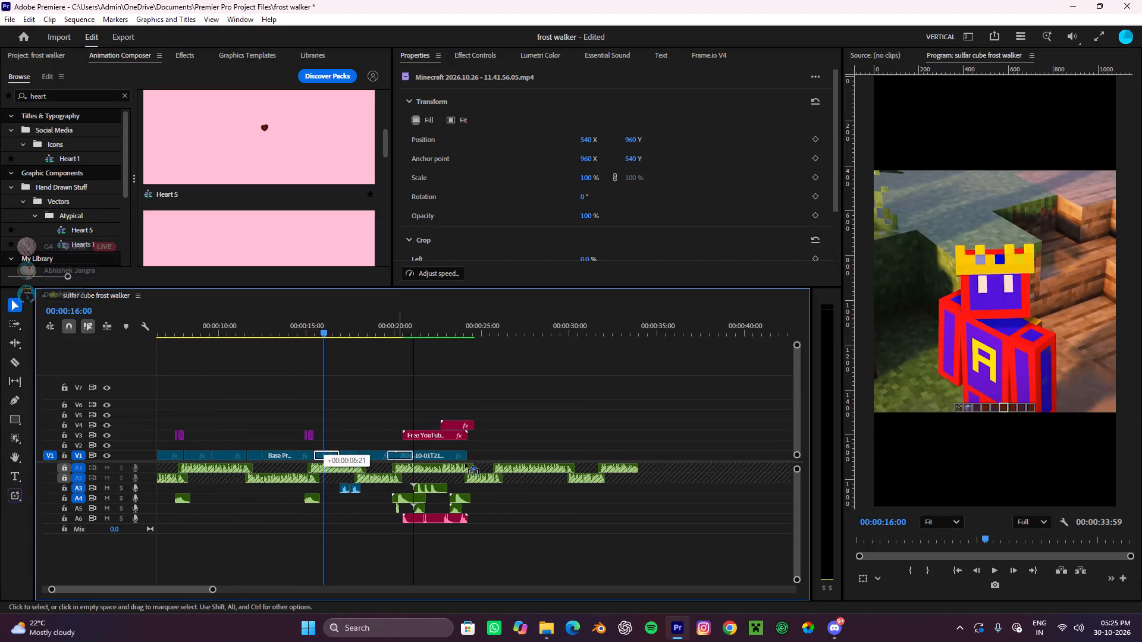
{"action": "left_click_drag", "start_coordinate": [465, 463], "coordinate": [482, 461]}
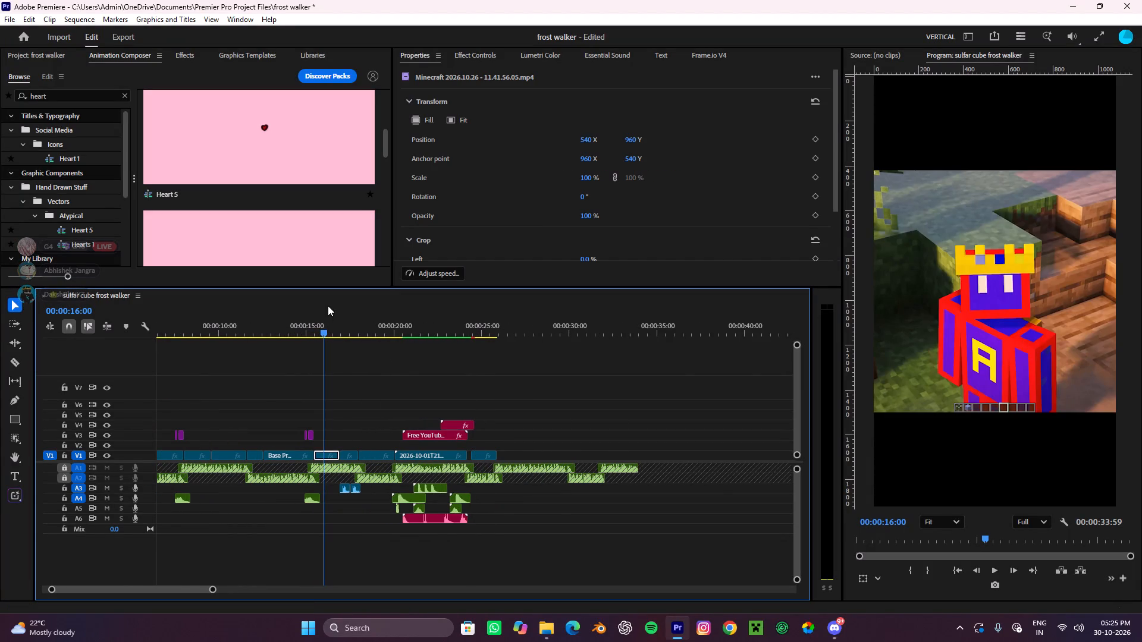
Close the gap on V1 by moving the copied Minecraft clip back against the end of the crafting-table clip.
{"action": "left_click_drag", "start_coordinate": [328, 306], "coordinate": [425, 335]}
{"action": "left_click_drag", "start_coordinate": [340, 313], "coordinate": [481, 396]}
{"action": "scroll", "coordinate": [466, 406], "scroll_direction": "up", "scroll_amount": 6, "text": "alt"}
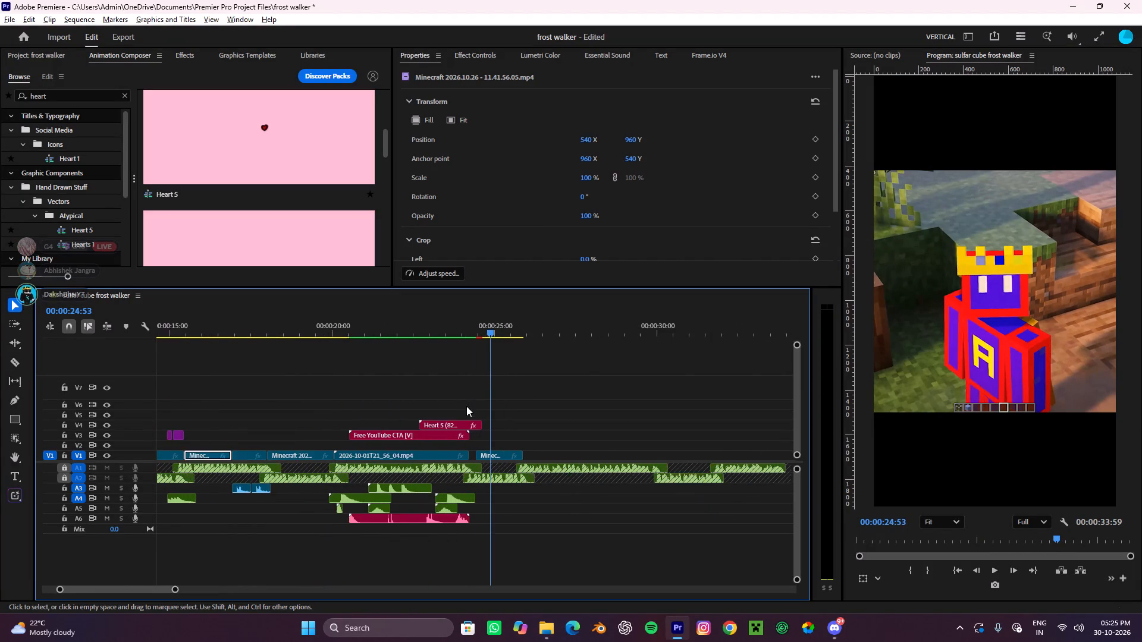
{"action": "scroll", "coordinate": [466, 406], "scroll_direction": "up", "scroll_amount": 4, "text": "alt"}
{"action": "left_click_drag", "start_coordinate": [519, 457], "coordinate": [507, 458]}
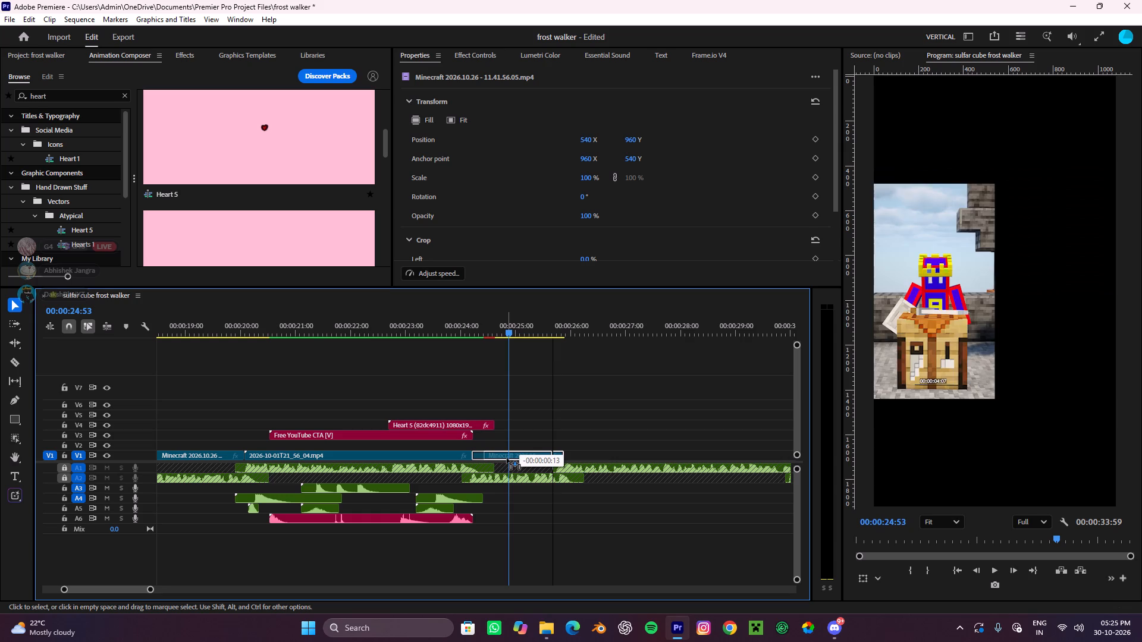
{"action": "left_click_drag", "start_coordinate": [507, 458], "coordinate": [507, 467]}
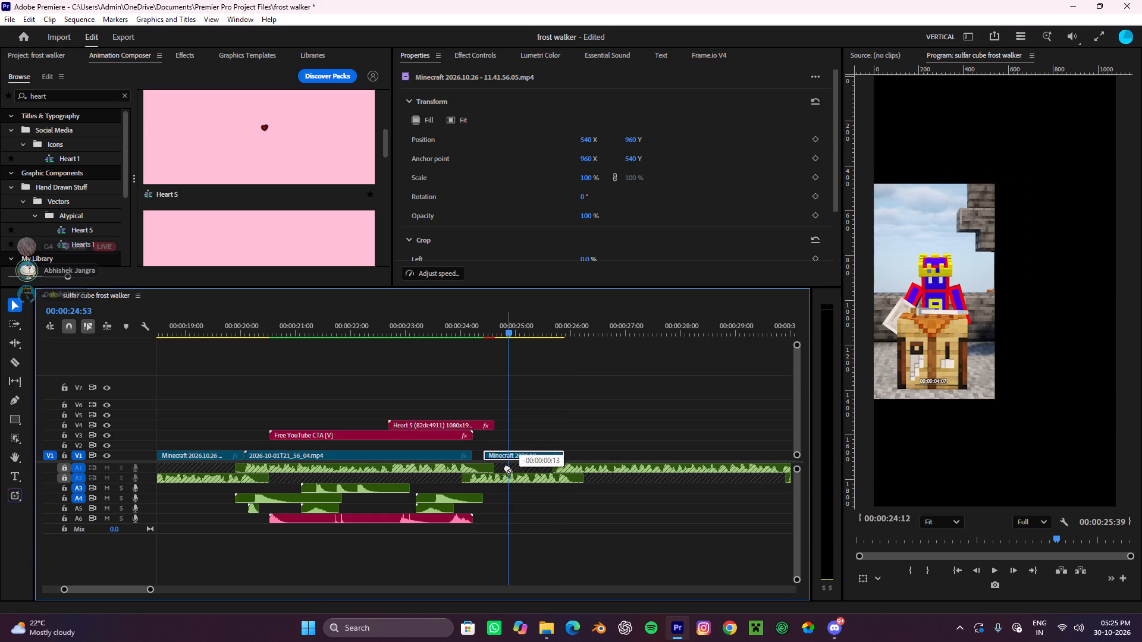
{"action": "left_click_drag", "start_coordinate": [507, 467], "coordinate": [508, 455]}
Extend the end of the copied Minecraft clip on V1 to about 26 seconds.
{"action": "left_click", "coordinate": [551, 449]}
{"action": "left_click_drag", "start_coordinate": [554, 453], "coordinate": [557, 456]}
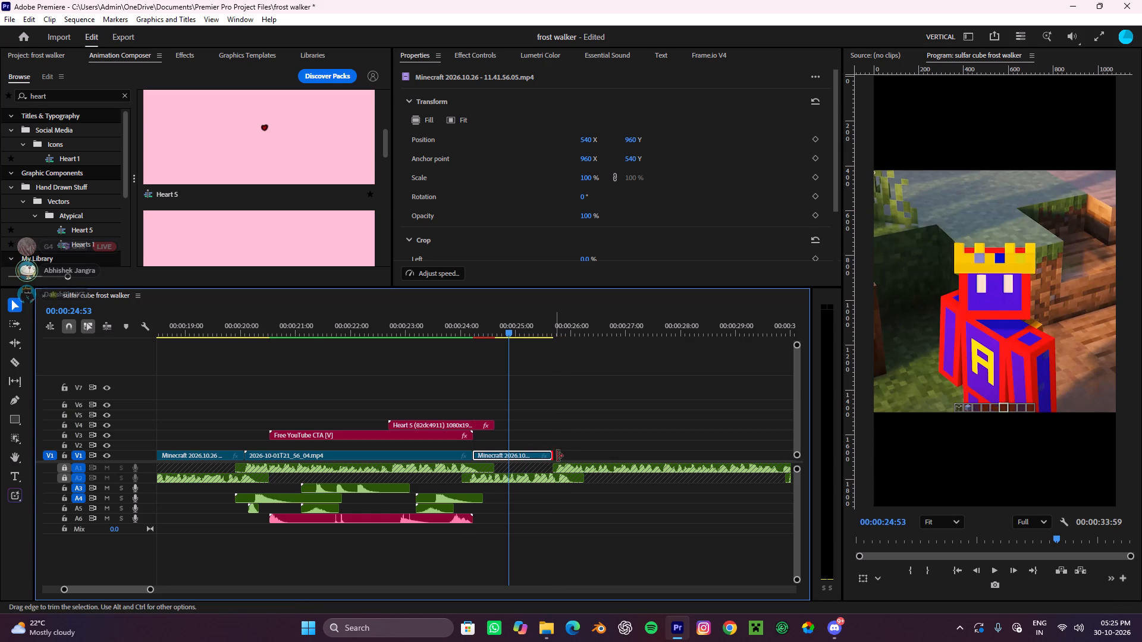
{"action": "left_click_drag", "start_coordinate": [557, 456], "coordinate": [571, 461]}
Play the sequence from about 24.9 seconds through the added clip and remaining audio, stopping at about 29.9 seconds.
{"action": "left_click", "coordinate": [583, 412]}
{"action": "key", "text": "space"}
{"action": "scroll", "coordinate": [592, 412], "scroll_direction": "down", "scroll_amount": 9, "text": "alt"}
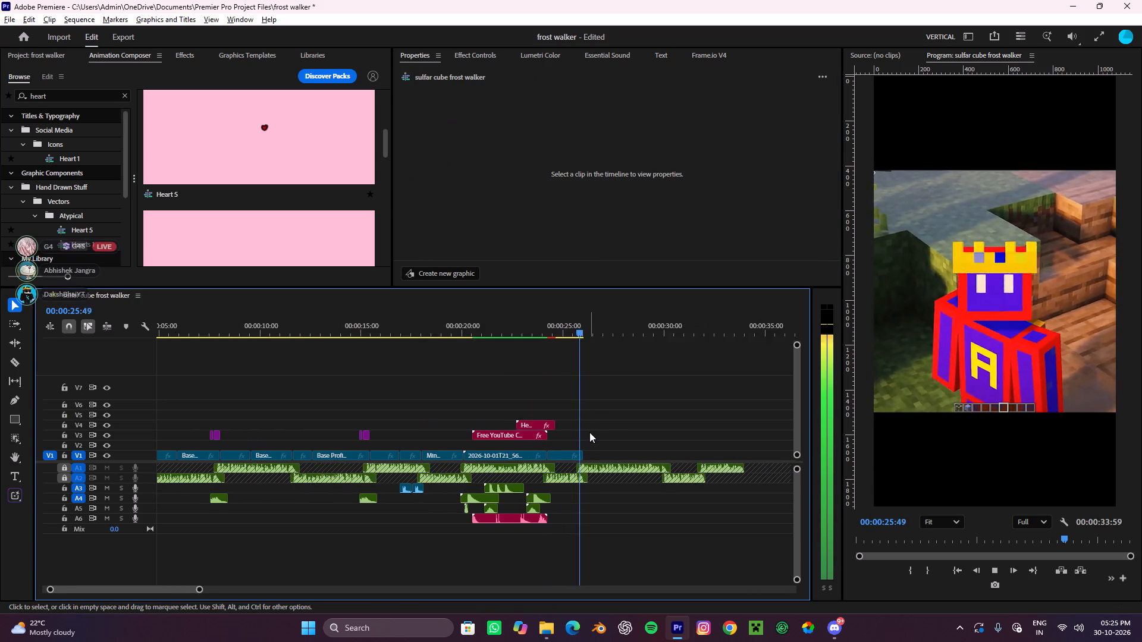
{"action": "scroll", "coordinate": [589, 432], "scroll_direction": "up", "scroll_amount": 4, "text": "alt"}
{"action": "scroll", "coordinate": [589, 432], "scroll_direction": "down", "scroll_amount": 9, "text": "alt"}
{"action": "scroll", "coordinate": [531, 438], "scroll_direction": "up", "scroll_amount": 3, "text": "alt"}
{"action": "scroll", "coordinate": [529, 438], "scroll_direction": "down", "scroll_amount": 5, "text": "alt"}
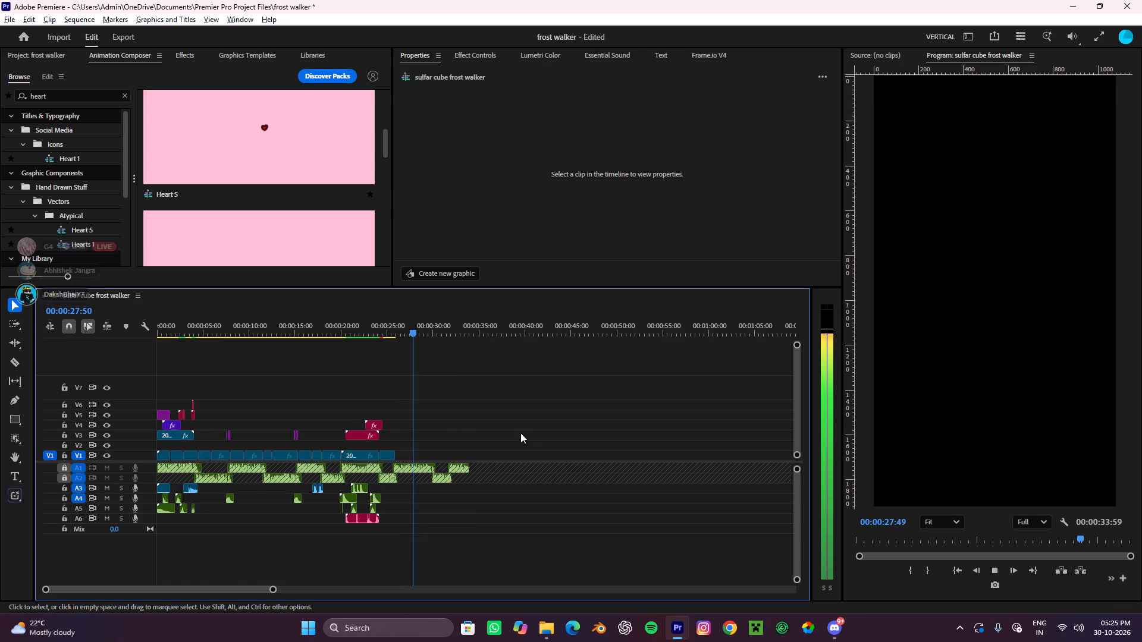
{"action": "scroll", "coordinate": [410, 486], "scroll_direction": "up", "scroll_amount": 4, "text": "alt"}
{"action": "scroll", "coordinate": [410, 464], "scroll_direction": "down", "scroll_amount": 5, "text": "alt"}
{"action": "scroll", "coordinate": [410, 458], "scroll_direction": "up", "scroll_amount": 5, "text": "alt"}
{"action": "scroll", "coordinate": [410, 458], "scroll_direction": "up", "scroll_amount": 4}
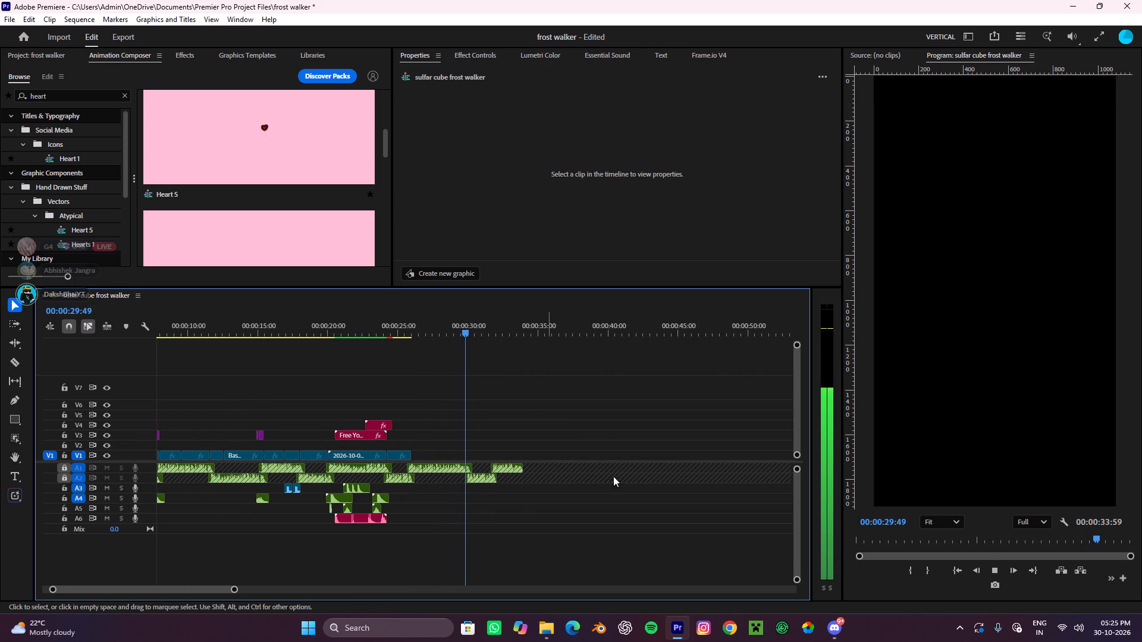
{"action": "key", "text": "space"}
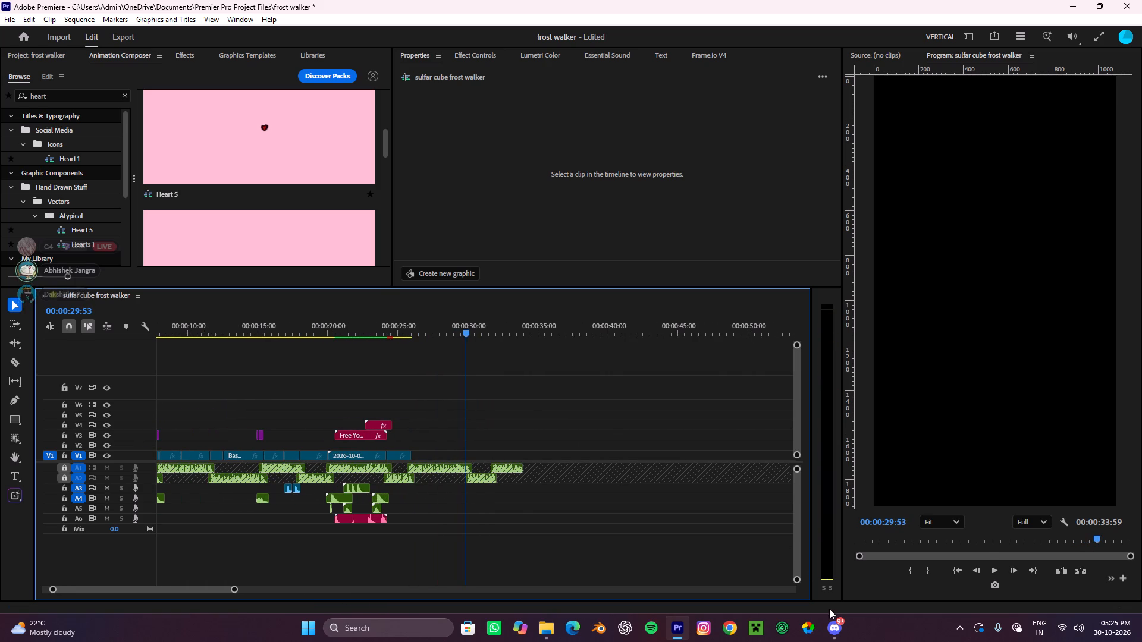
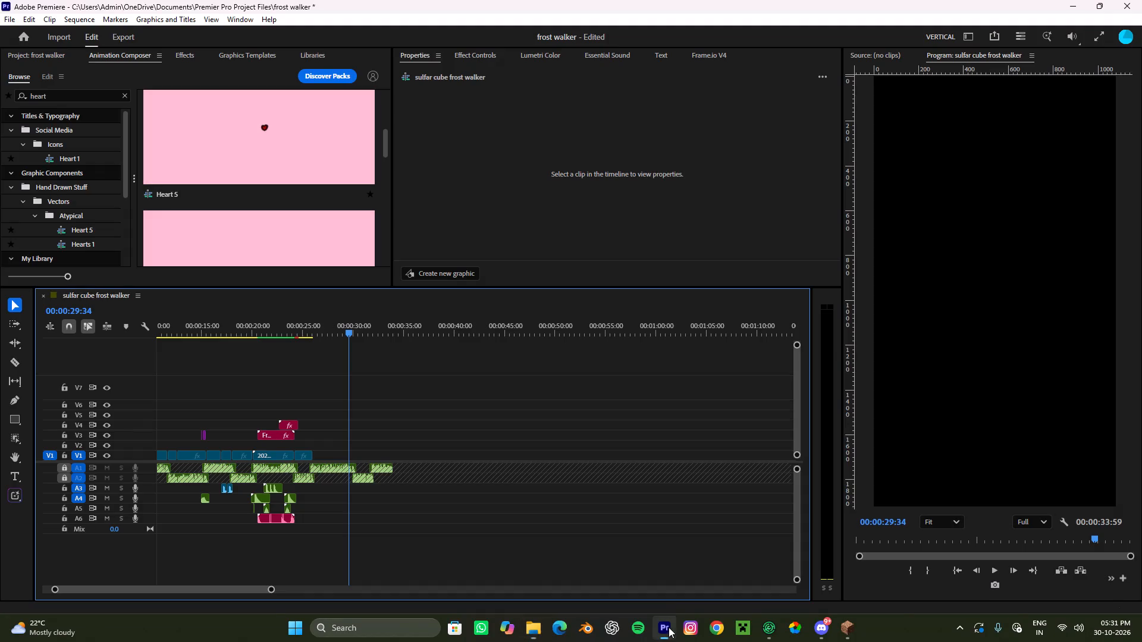
Add the gameplay recording Base Profile 2026.10.30 - 17.28.50.01.mp4 to V1, starting directly at the end of the last Minecraft clip.
{"action": "left_click_drag", "start_coordinate": [379, 460], "coordinate": [357, 461]}
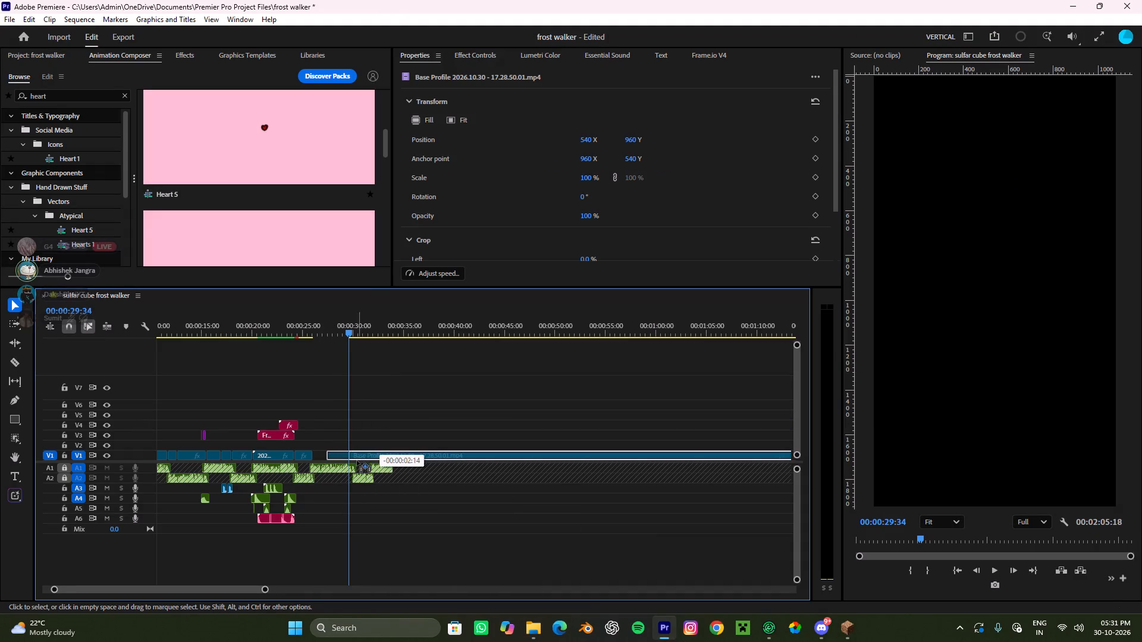
{"action": "left_click_drag", "start_coordinate": [357, 461], "coordinate": [343, 456]}
Scrub through the added gameplay recording from about 29 seconds to 1:19 to examine the sulfur cube footage on the beach.
{"action": "scroll", "coordinate": [343, 455], "scroll_direction": "up", "scroll_amount": 4}
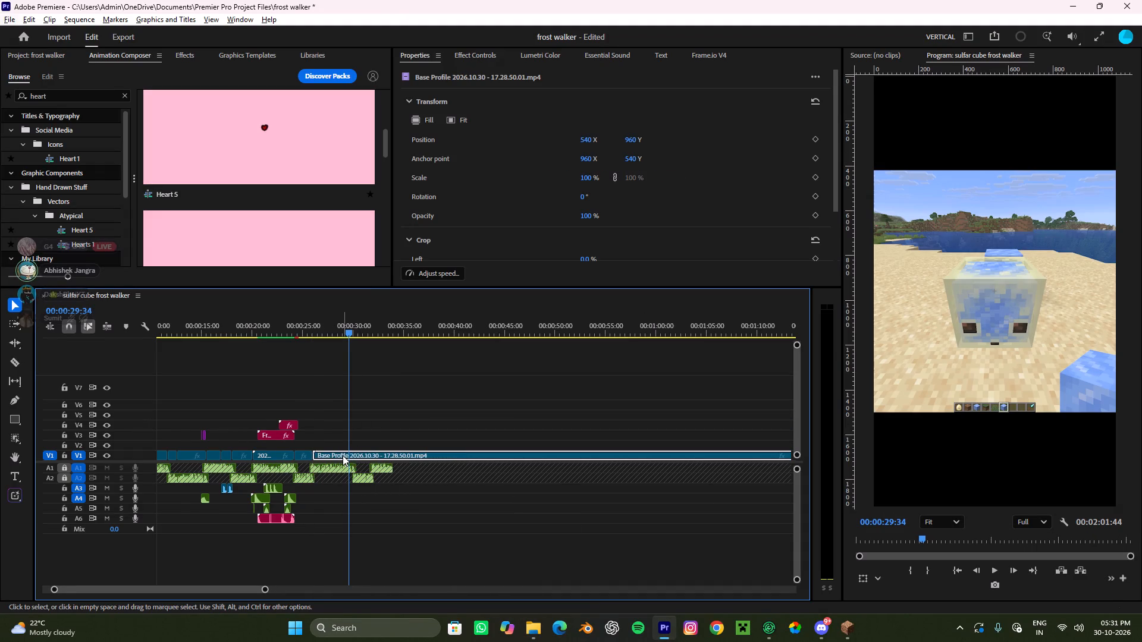
{"action": "scroll", "coordinate": [343, 455], "scroll_direction": "down", "scroll_amount": 5, "text": "alt"}
{"action": "scroll", "coordinate": [341, 455], "scroll_direction": "up", "scroll_amount": 5, "text": "alt"}
{"action": "scroll", "coordinate": [337, 445], "scroll_direction": "down", "scroll_amount": 5, "text": "alt"}
{"action": "scroll", "coordinate": [343, 374], "scroll_direction": "down", "scroll_amount": 9, "text": "alt"}
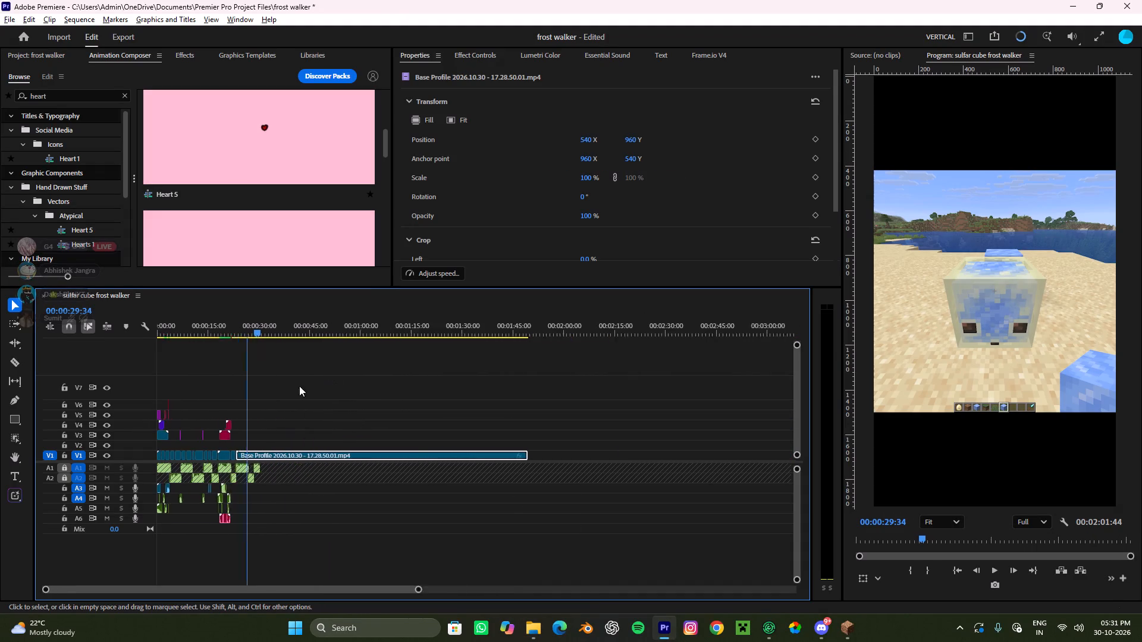
{"action": "left_click_drag", "start_coordinate": [221, 325], "coordinate": [283, 334]}
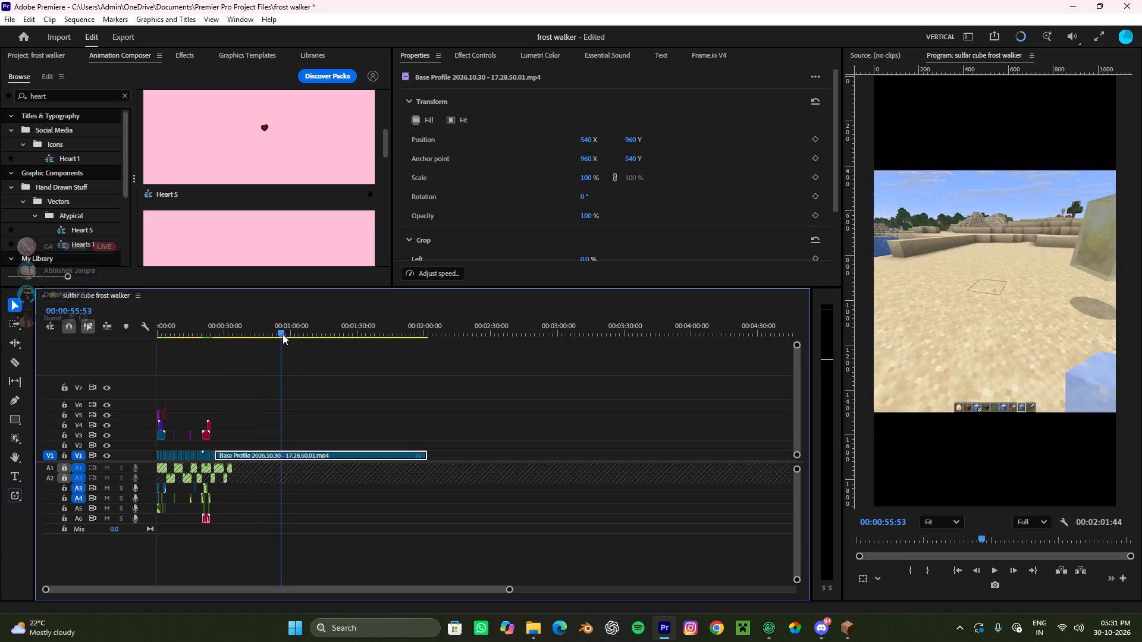
{"action": "left_click_drag", "start_coordinate": [283, 334], "coordinate": [283, 336]}
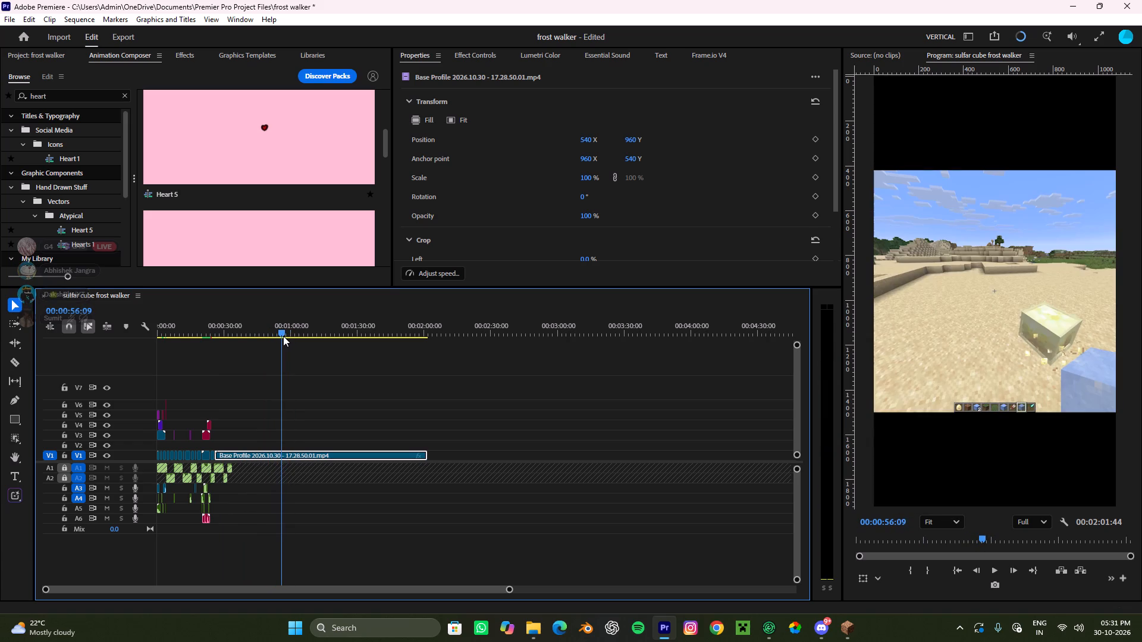
{"action": "left_click_drag", "start_coordinate": [283, 336], "coordinate": [285, 336]}
{"action": "scroll", "coordinate": [291, 429], "scroll_direction": "up", "scroll_amount": 9, "text": "alt"}
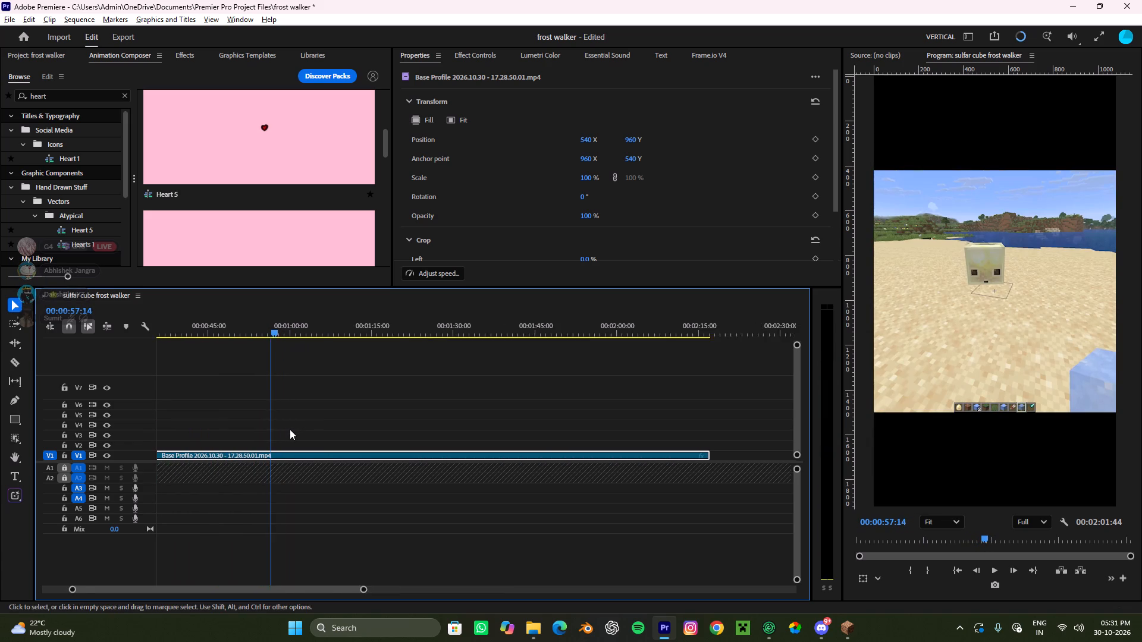
{"action": "scroll", "coordinate": [290, 429], "scroll_direction": "up", "scroll_amount": 8, "text": "alt"}
{"action": "left_click_drag", "start_coordinate": [354, 327], "coordinate": [371, 331]}
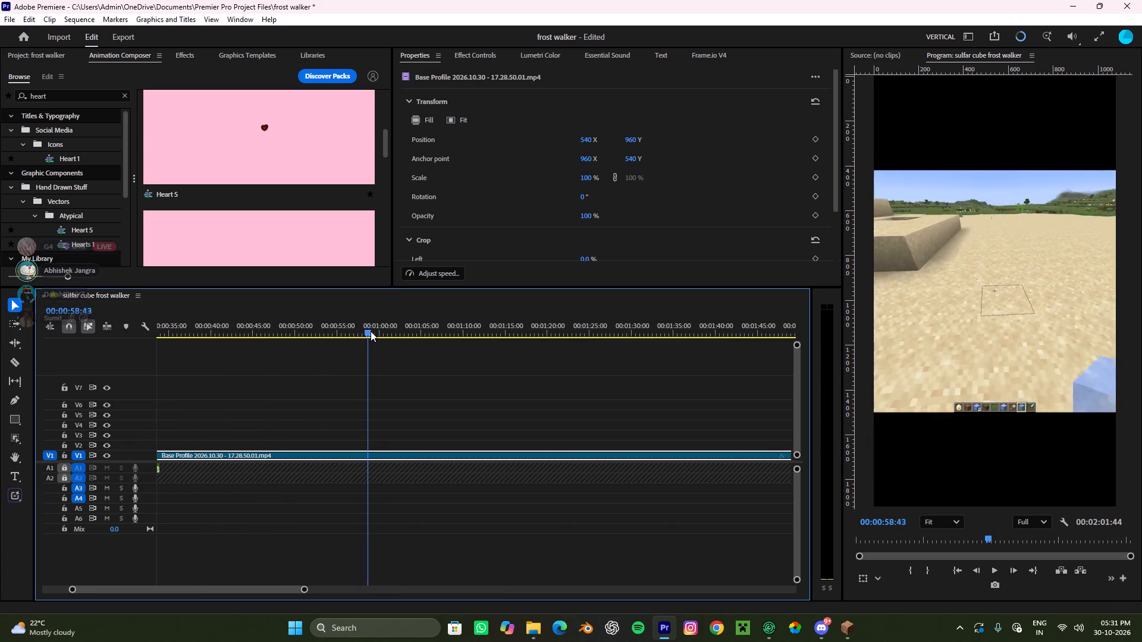
{"action": "left_click_drag", "start_coordinate": [371, 331], "coordinate": [394, 331]}
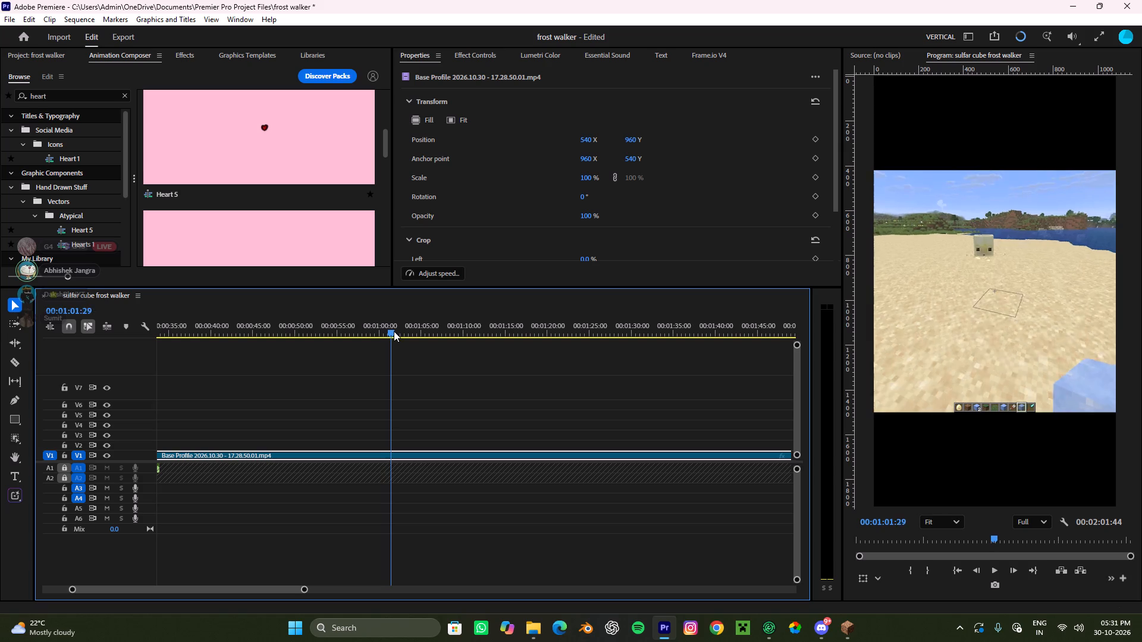
{"action": "left_click_drag", "start_coordinate": [394, 331], "coordinate": [426, 324]}
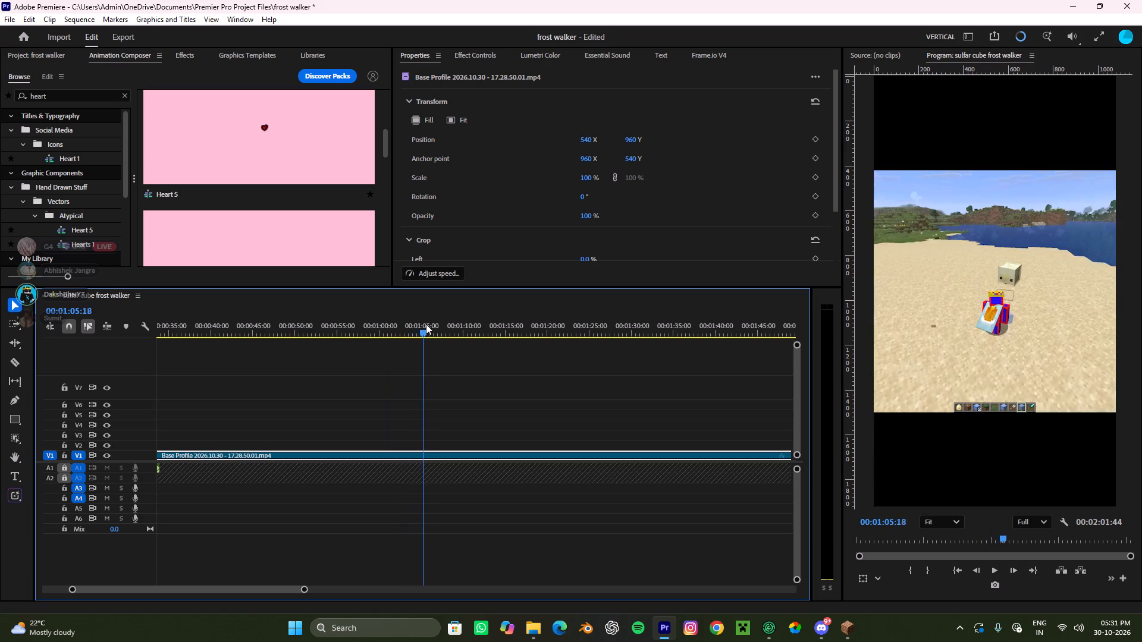
{"action": "left_click_drag", "start_coordinate": [426, 324], "coordinate": [452, 317]}
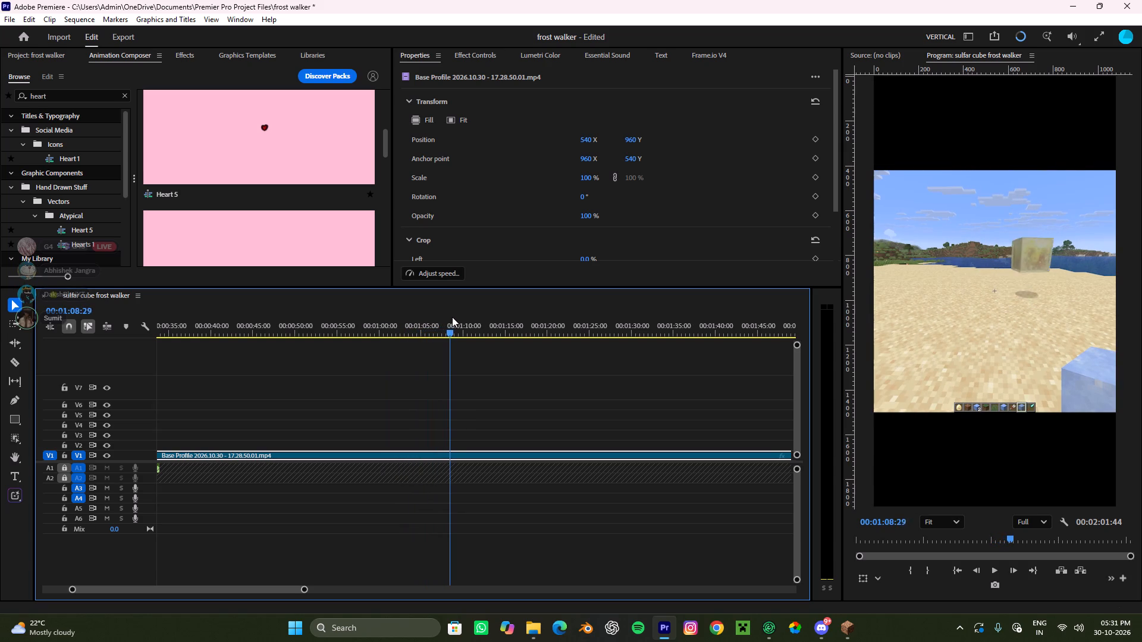
{"action": "left_click_drag", "start_coordinate": [452, 317], "coordinate": [498, 311]}
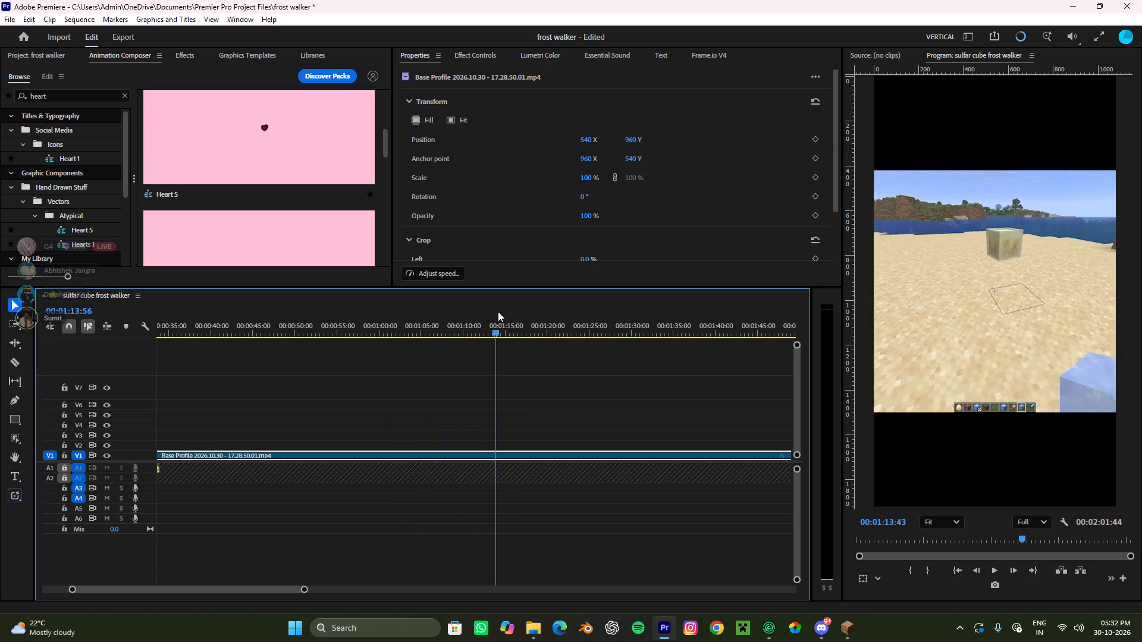
{"action": "left_click_drag", "start_coordinate": [498, 311], "coordinate": [521, 301]}
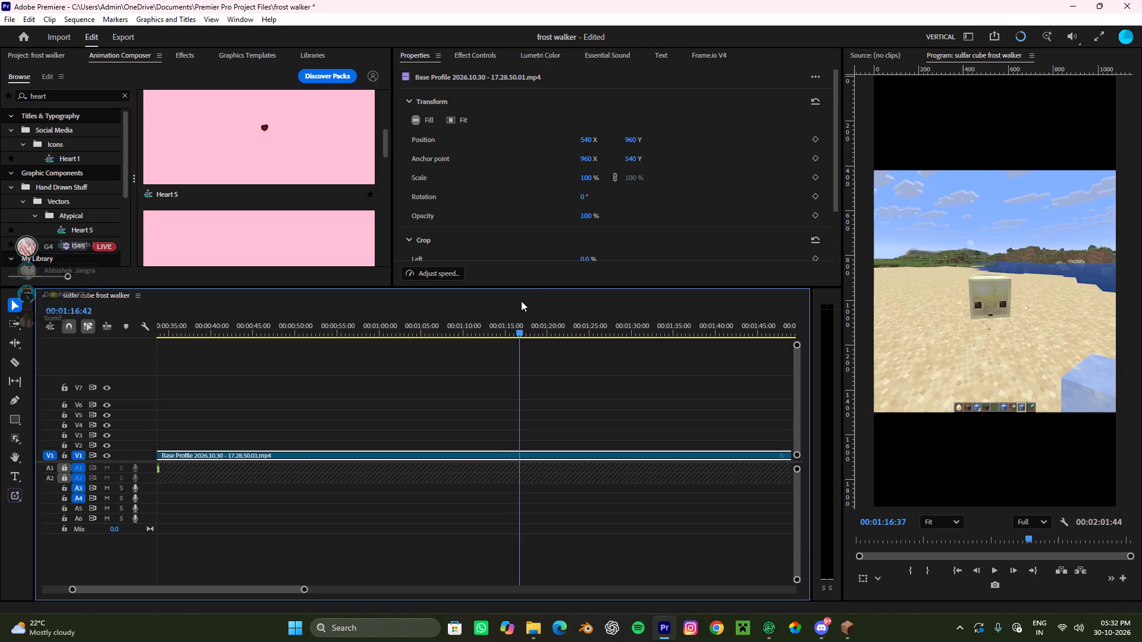
{"action": "left_click_drag", "start_coordinate": [521, 301], "coordinate": [542, 287]}
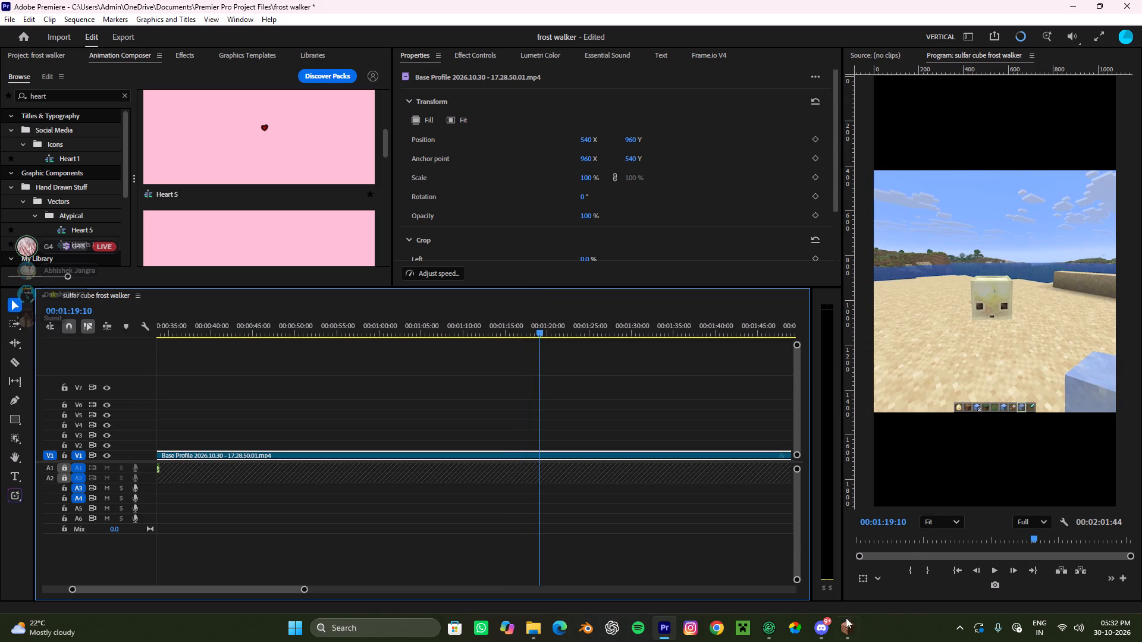
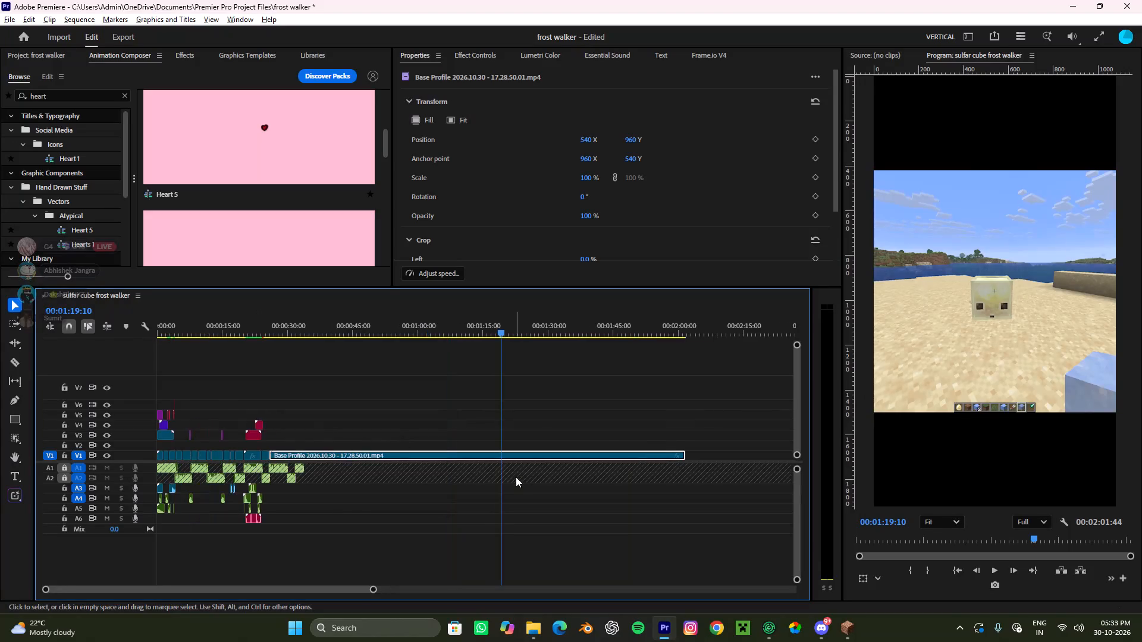
Cut the Base Profile gameplay recording on V1 at about 00:01:21 and remove the part before the cut.
{"action": "left_click_drag", "start_coordinate": [491, 323], "coordinate": [506, 326]}
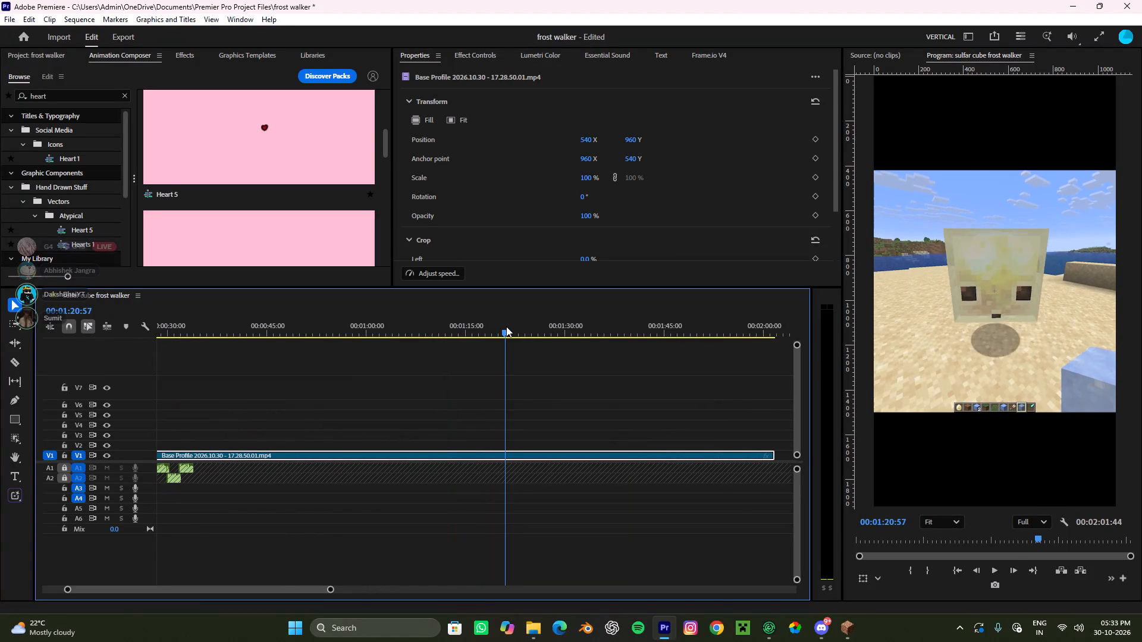
{"action": "left_click_drag", "start_coordinate": [506, 326], "coordinate": [518, 326]}
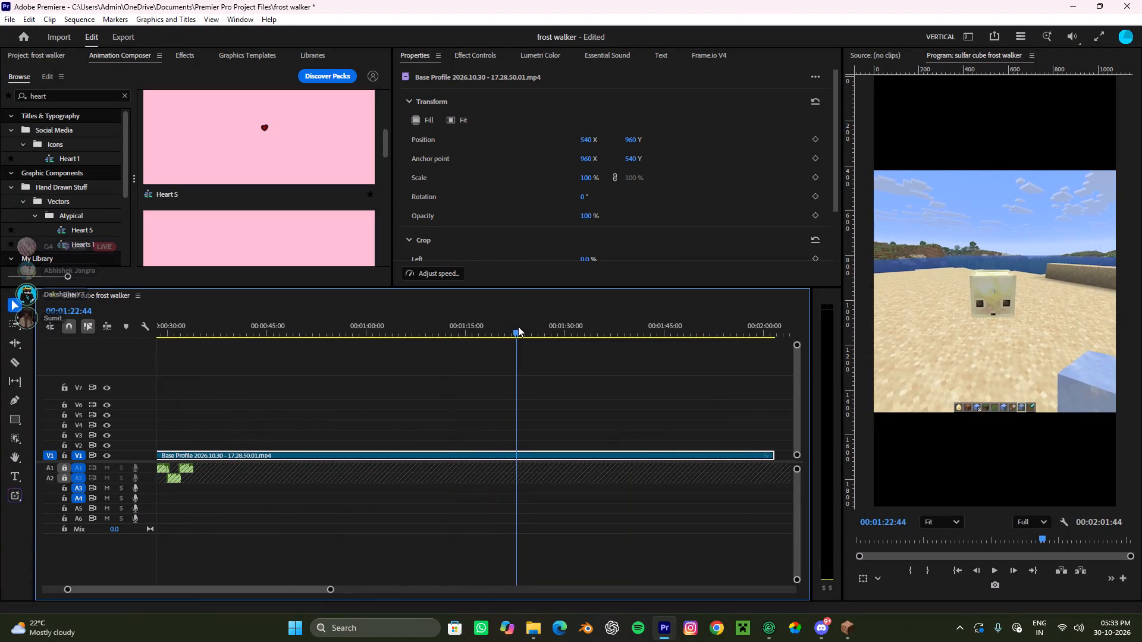
{"action": "left_click_drag", "start_coordinate": [518, 326], "coordinate": [513, 326]}
{"action": "key", "text": "c"}
{"action": "left_click", "coordinate": [505, 454]}
{"action": "key", "text": "v"}
{"action": "left_click", "coordinate": [468, 451]}
{"action": "key", "text": "ctrl+x"}
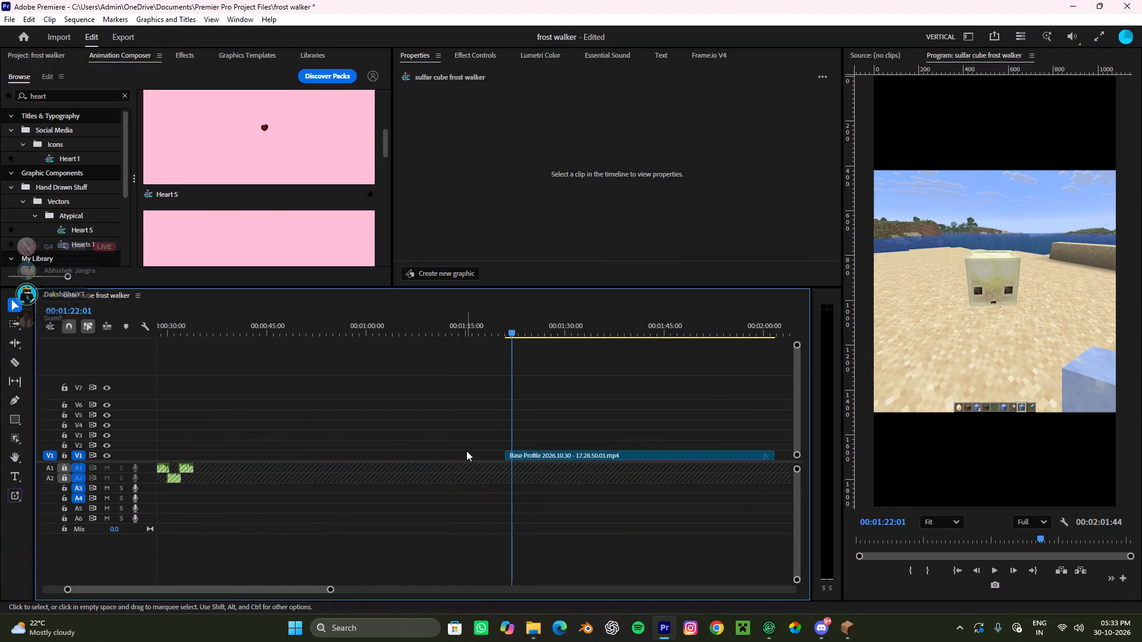
Close the gap on V1 so the remaining recording starts directly after the last Minecraft clip.
{"action": "scroll", "coordinate": [408, 465], "scroll_direction": "up", "scroll_amount": 5}
{"action": "left_click", "coordinate": [330, 457]}
{"action": "key", "text": "e"}
{"action": "scroll", "coordinate": [246, 454], "scroll_direction": "up", "scroll_amount": 16, "text": "alt"}
{"action": "scroll", "coordinate": [246, 454], "scroll_direction": "down", "scroll_amount": 2}
{"action": "scroll", "coordinate": [246, 451], "scroll_direction": "up", "scroll_amount": 4}
Move the Base Profile recording about 11 frames earlier on V1, over the end of the last Minecraft clip.
{"action": "left_click_drag", "start_coordinate": [342, 328], "coordinate": [339, 340]}
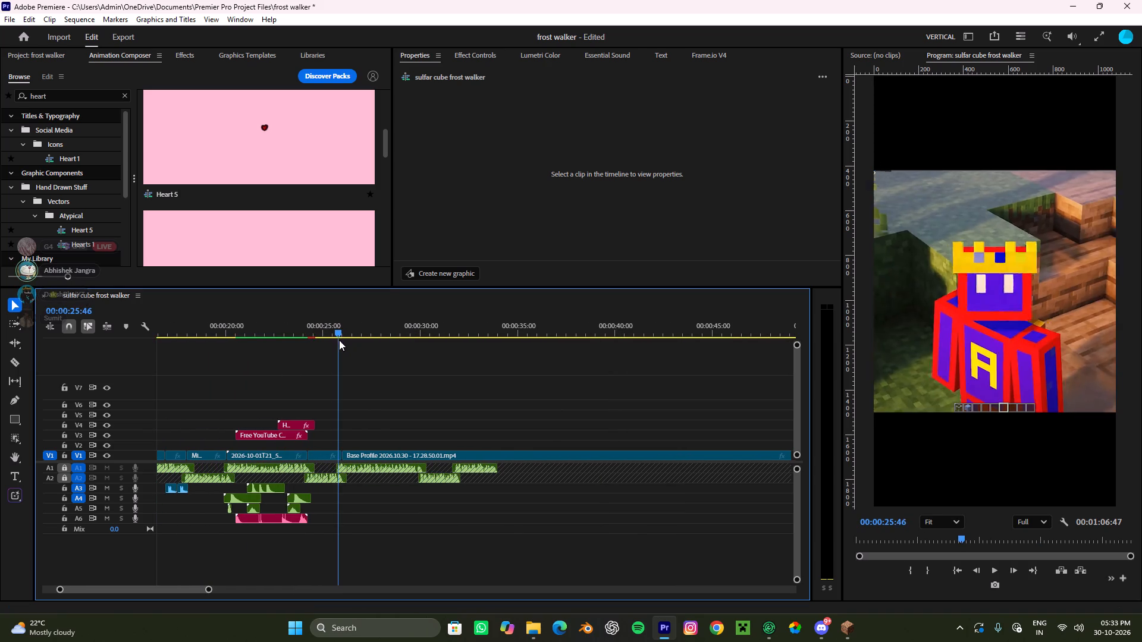
{"action": "left_click_drag", "start_coordinate": [339, 340], "coordinate": [333, 349]}
{"action": "scroll", "coordinate": [337, 442], "scroll_direction": "up", "scroll_amount": 10, "text": "alt"}
{"action": "left_click_drag", "start_coordinate": [372, 453], "coordinate": [360, 454]}
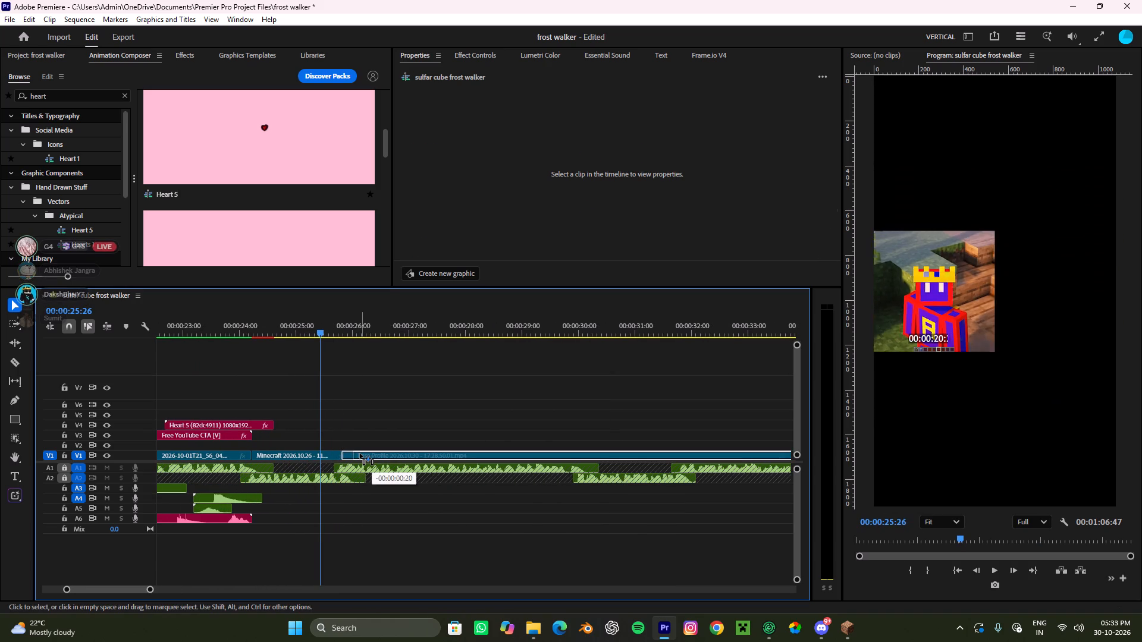
{"action": "left_click_drag", "start_coordinate": [360, 454], "coordinate": [361, 454]}
{"action": "left_click", "coordinate": [369, 429]}
Cut the Base Profile recording at about 00:00:29:59, where the next A2 audio clip starts, and remove everything after it.
{"action": "scroll", "coordinate": [369, 429], "scroll_direction": "down", "scroll_amount": 9, "text": "alt"}
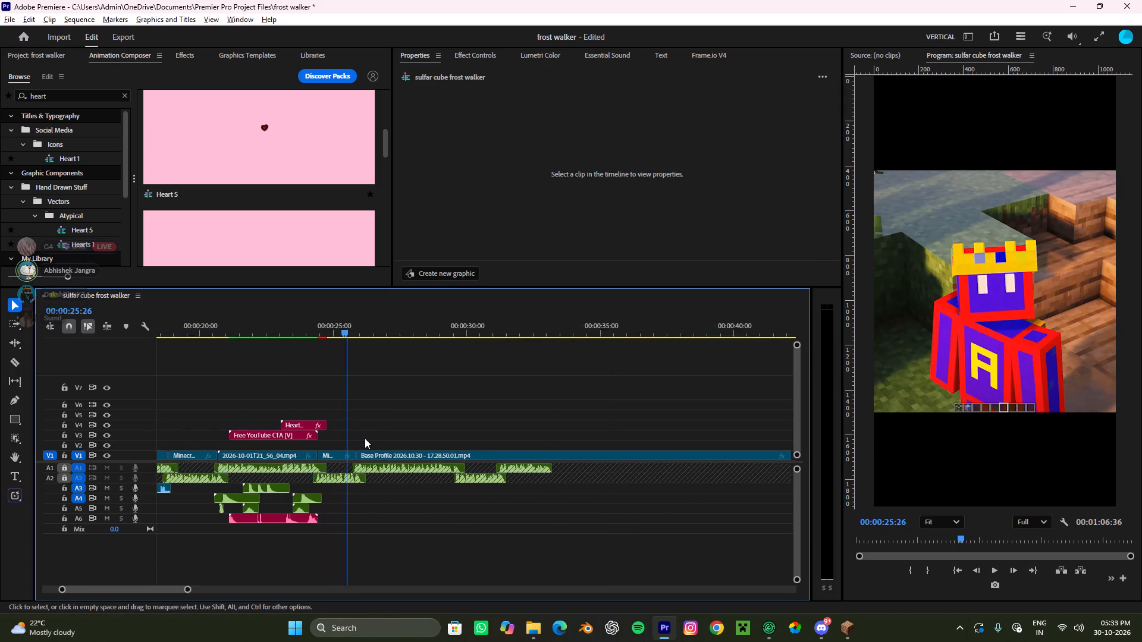
{"action": "scroll", "coordinate": [365, 438], "scroll_direction": "up", "scroll_amount": 5, "text": "alt"}
{"action": "scroll", "coordinate": [365, 438], "scroll_direction": "down", "scroll_amount": 5, "text": "alt"}
{"action": "scroll", "coordinate": [365, 438], "scroll_direction": "up", "scroll_amount": 4, "text": "alt"}
{"action": "scroll", "coordinate": [365, 438], "scroll_direction": "down", "scroll_amount": 4}
{"action": "key", "text": "space"}
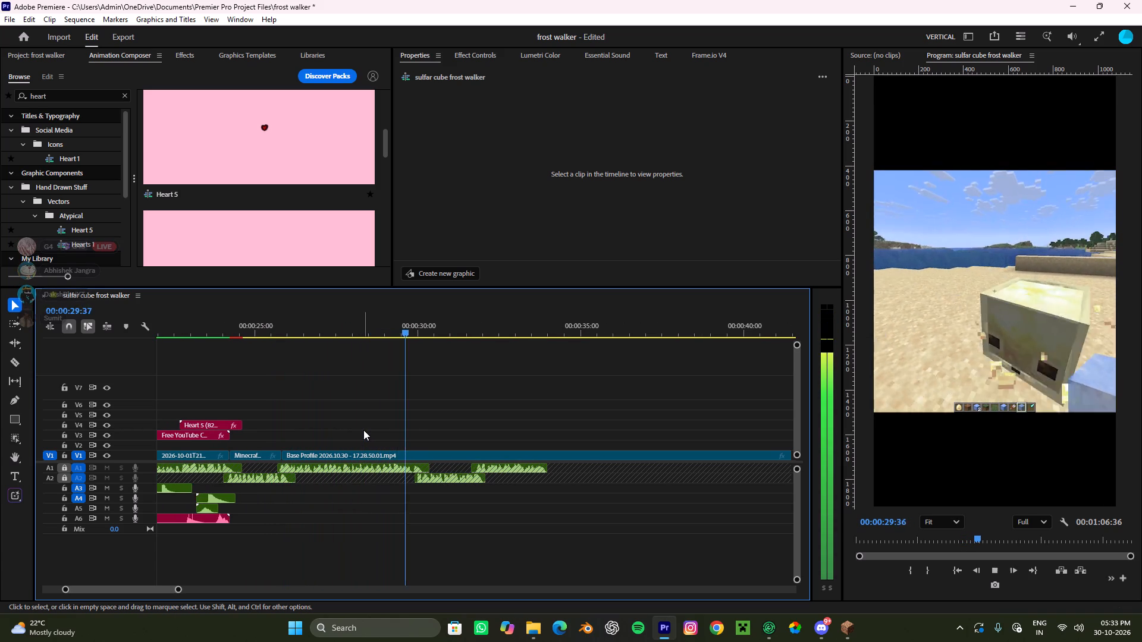
{"action": "key", "text": "space"}
{"action": "key", "text": "c"}
{"action": "left_click", "coordinate": [419, 457]}
{"action": "key", "text": "v"}
{"action": "left_click", "coordinate": [432, 455]}
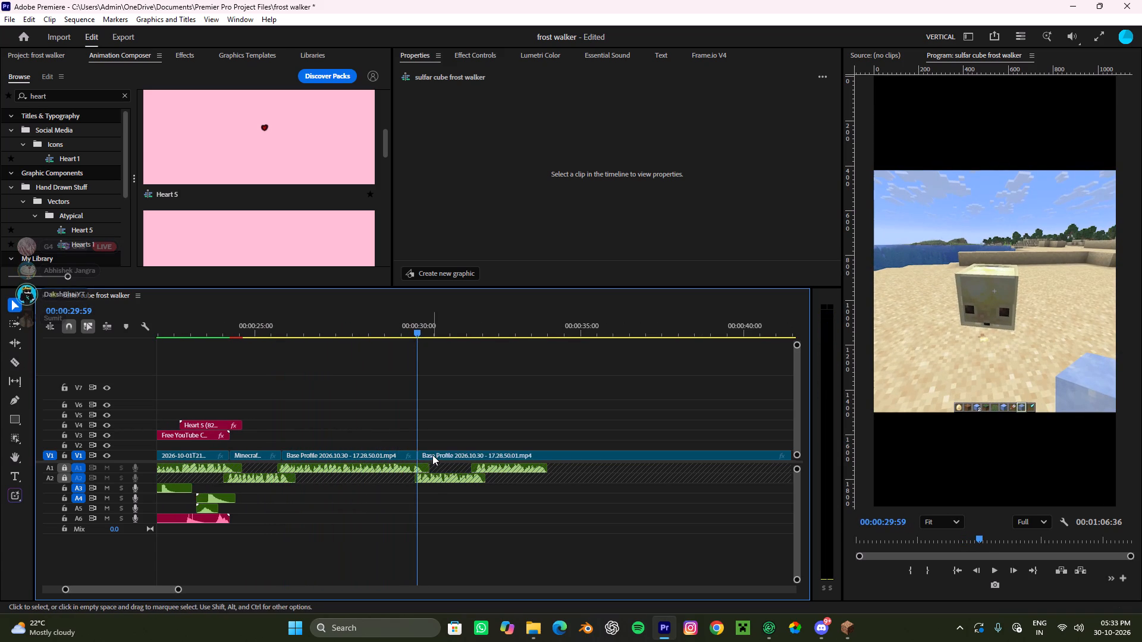
{"action": "key", "text": "ctrl+x"}
Play back the end of the trimmed recording with the audio from about 00:00:27:59.
{"action": "scroll", "coordinate": [402, 448], "scroll_direction": "up", "scroll_amount": 3, "text": "alt"}
{"action": "left_click_drag", "start_coordinate": [435, 328], "coordinate": [335, 377]}
{"action": "key", "text": "space"}
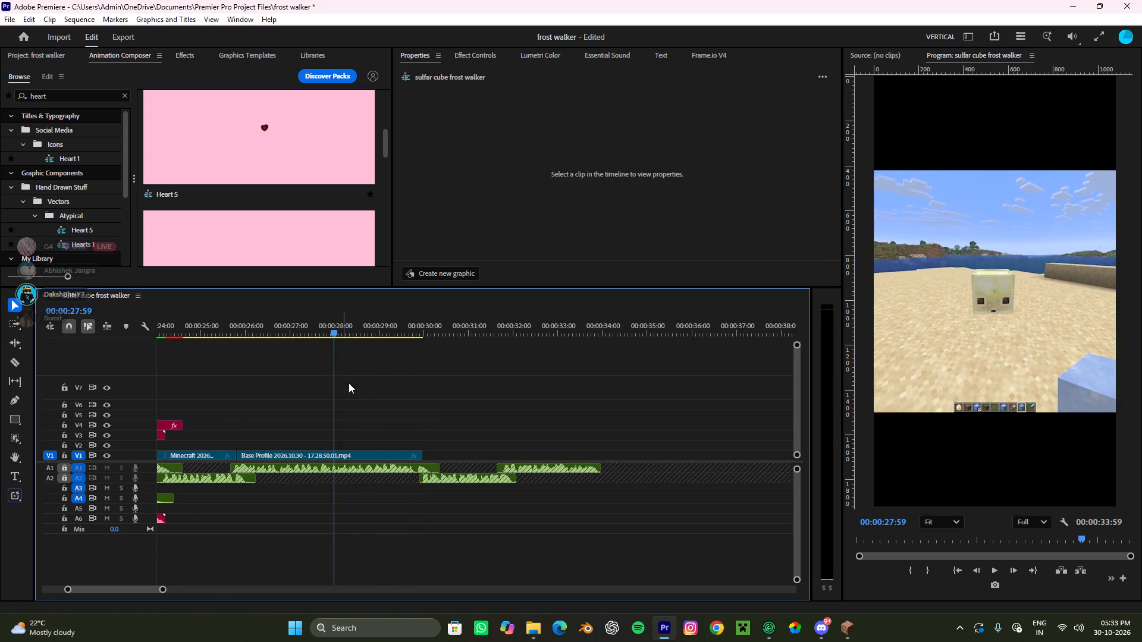